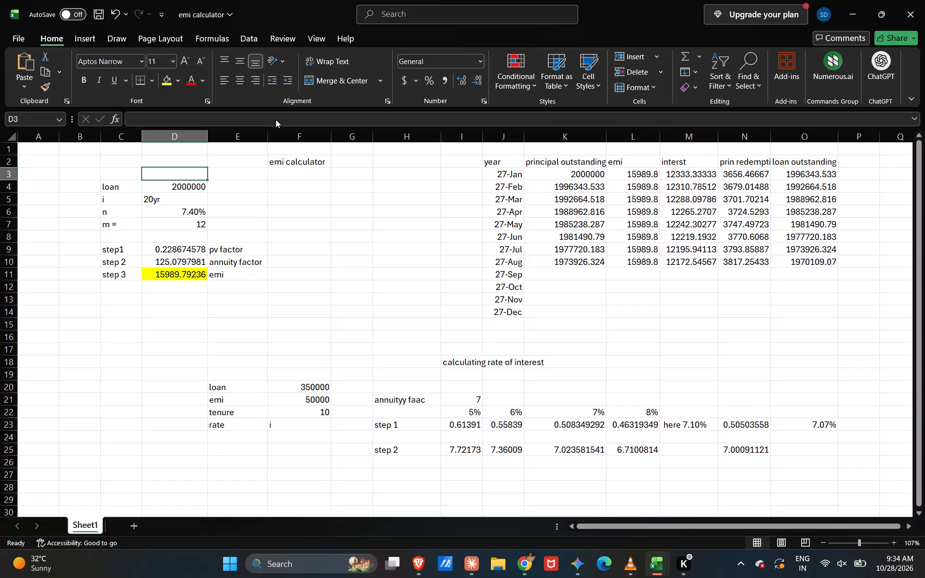
# Create a new blank workbook.
pyautogui.click(25, 37)
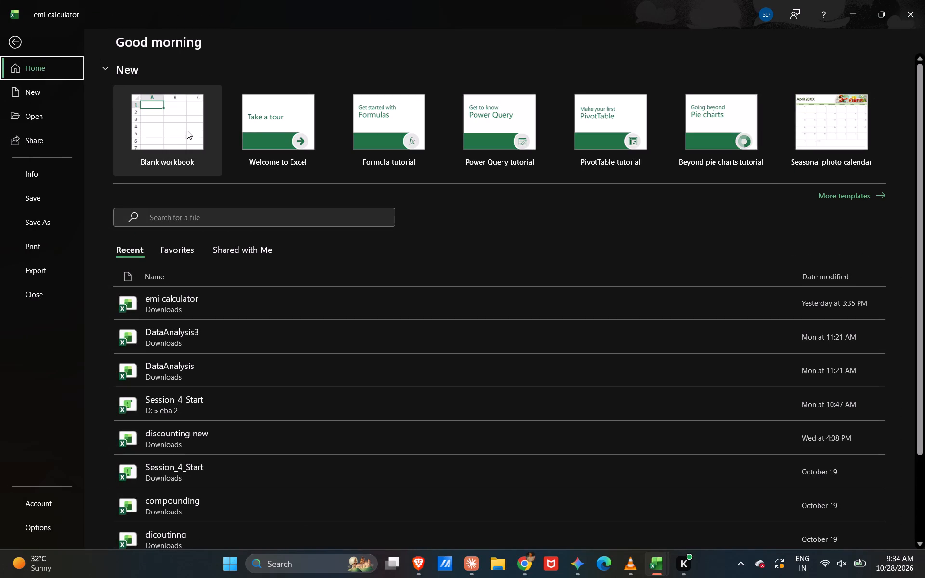
pyautogui.click(188, 131)
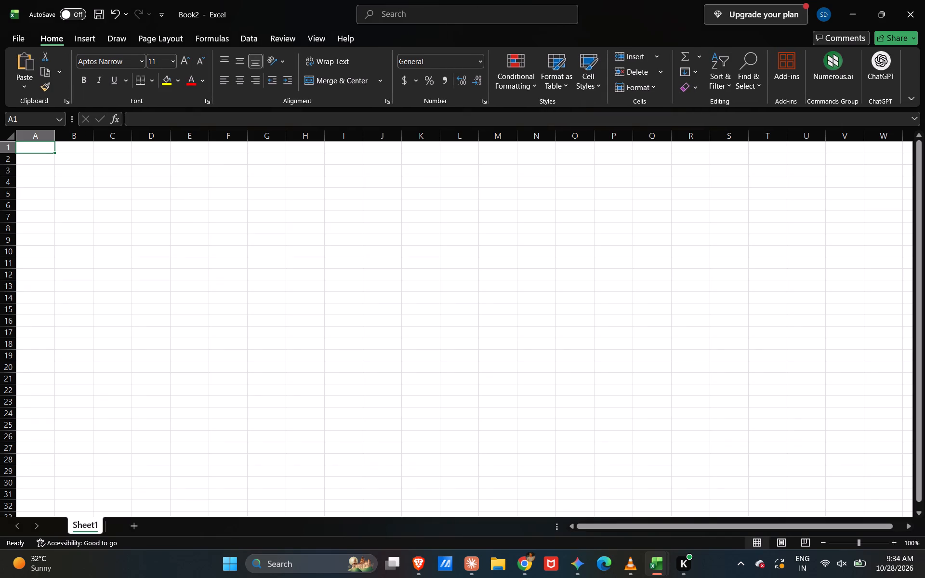
# Enter the label "co" in C3 with the value 150cr beside it in D3.
pyautogui.click(113, 172)
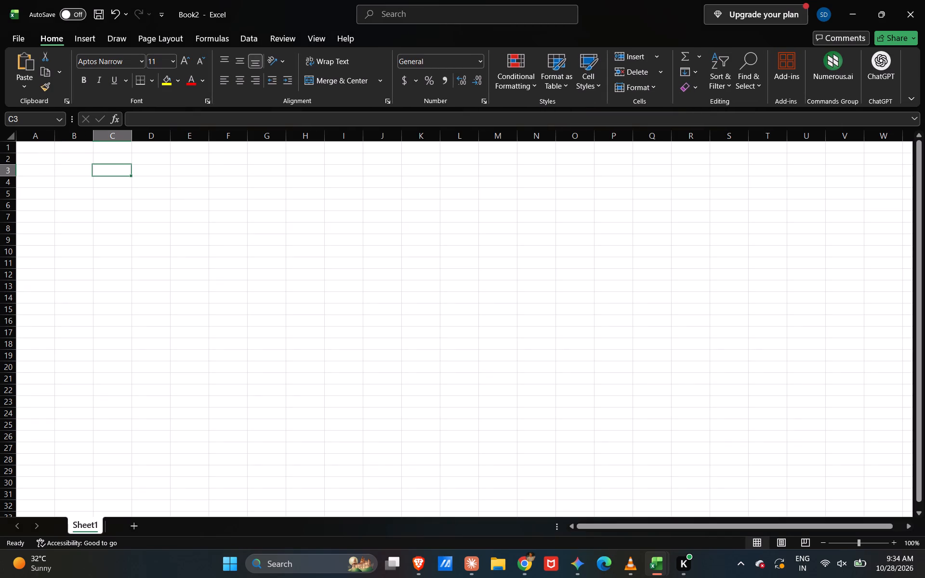
pyautogui.write('co')
pyautogui.press('space')
pyautogui.press('Right')
pyautogui.write('150cr')
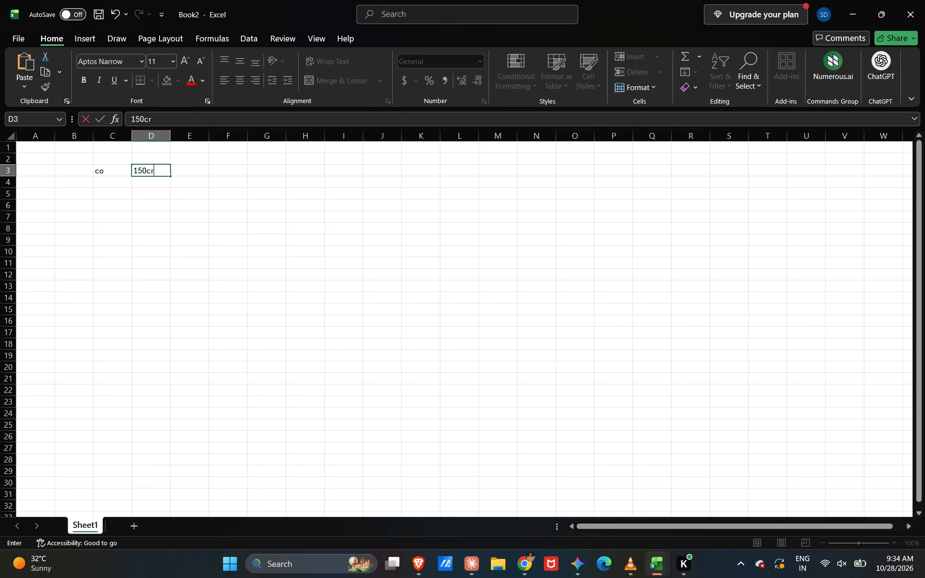
pyautogui.press('Down')
# Enter the label "n years" in C4 with the value 5 in D4.
pyautogui.press('Down')
pyautogui.press('Left')
pyautogui.press('Up')
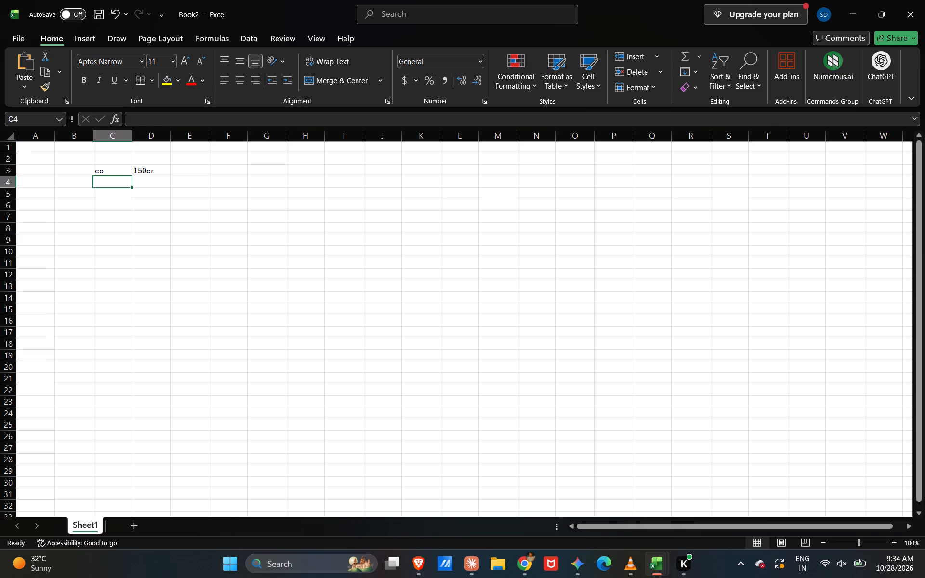
pyautogui.press('n')
pyautogui.press('Right')
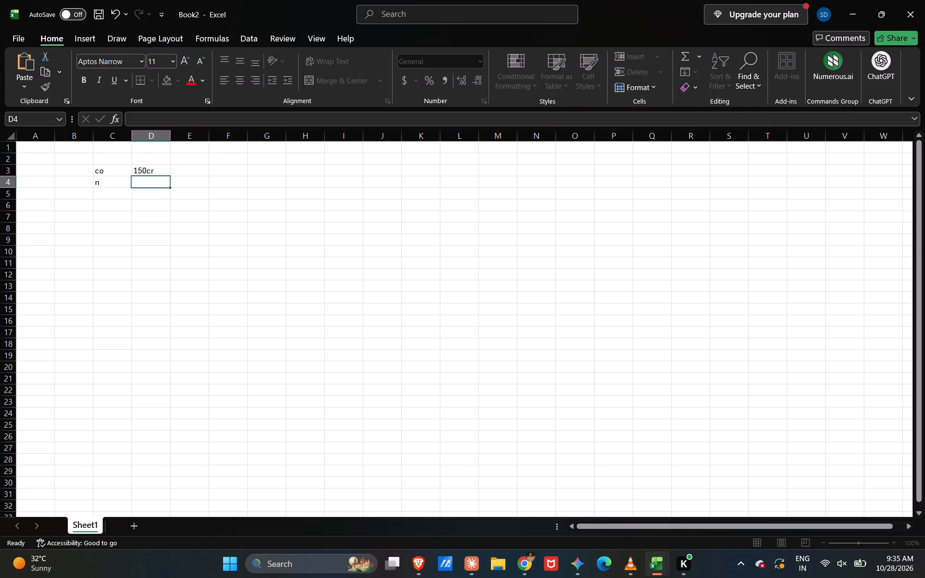
pyautogui.write('5 yee')
pyautogui.press('BackSpace')
pyautogui.press('BackSpace')
pyautogui.press('BackSpace')
pyautogui.press('Left')
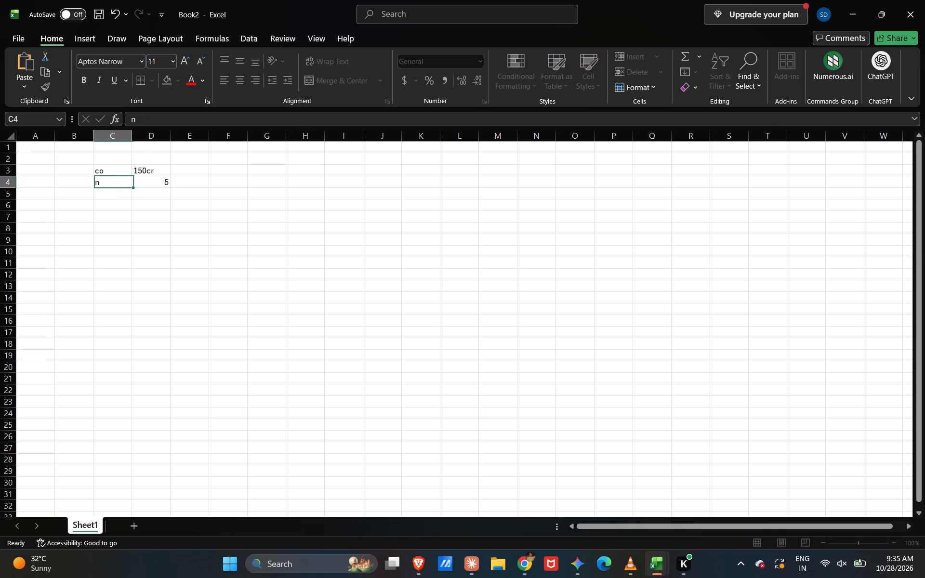
pyautogui.write('n years')
pyautogui.press('space')
pyautogui.press('Down')
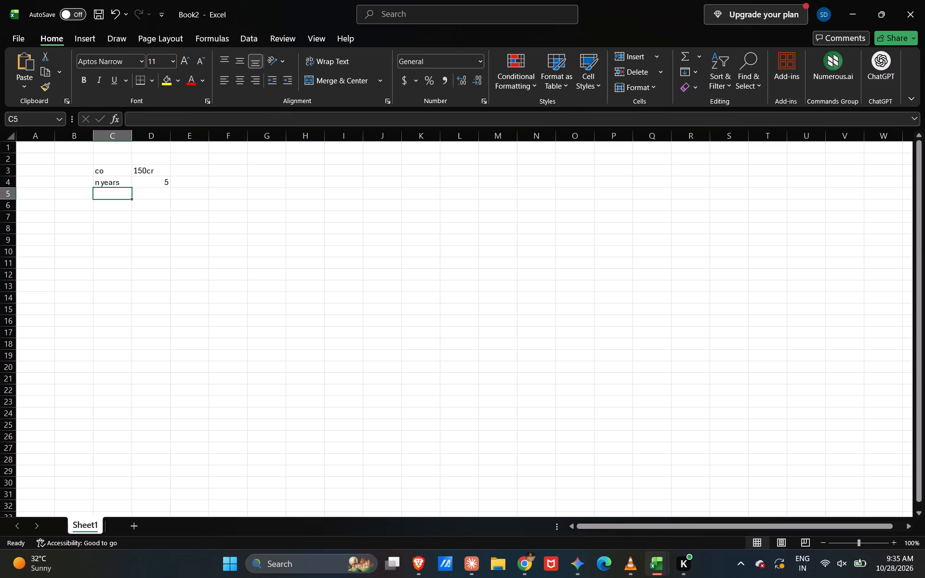
# Enter the label "cost capital" in C6, leaving row 5 empty.
pyautogui.press('Down')
pyautogui.write('cost capital')
pyautogui.press('space')
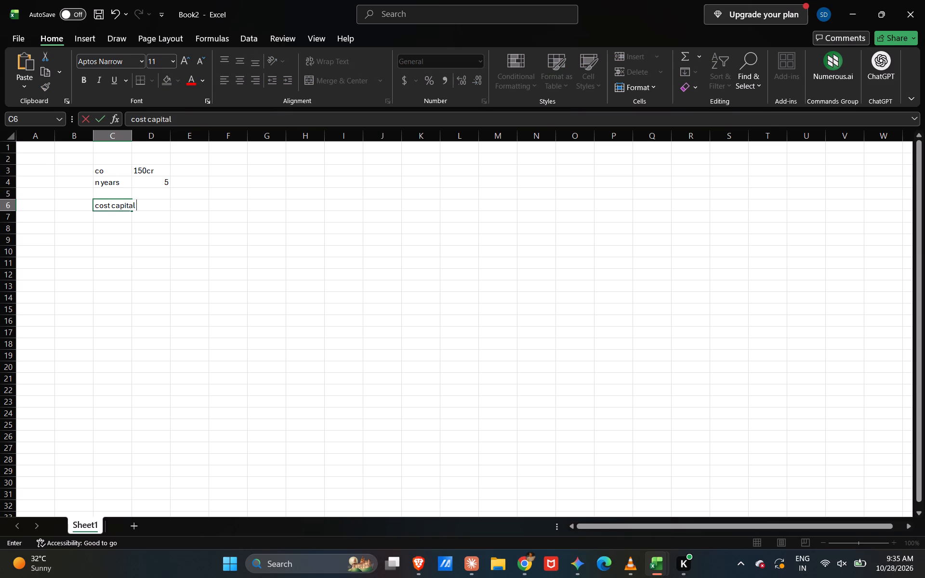
pyautogui.press('Down')
# Enter the label "discount ratee" in C7.
pyautogui.write('sa')
pyautogui.press('BackSpace')
pyautogui.press('BackSpace')
pyautogui.write('dsi')
pyautogui.press('BackSpace')
pyautogui.press('BackSpace')
pyautogui.write('us')
pyautogui.press('BackSpace')
pyautogui.press('BackSpace')
pyautogui.write('iscount')
pyautogui.press('space')
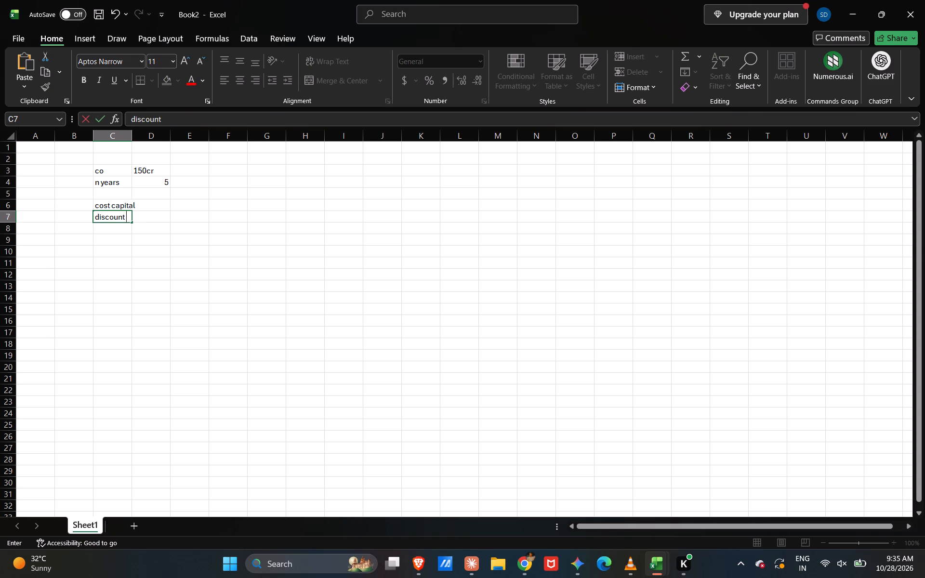
pyautogui.press('BackSpace')
pyautogui.write('rat')
pyautogui.press('BackSpace')
pyautogui.press('BackSpace')
pyautogui.press('BackSpace')
pyautogui.press('space')
pyautogui.write('ratee')
pyautogui.press('space')
pyautogui.press('BackSpace')
pyautogui.press('BackSpace')
pyautogui.press('e')
# Widen column C so its labels fit within the column.
pyautogui.click(131, 132)
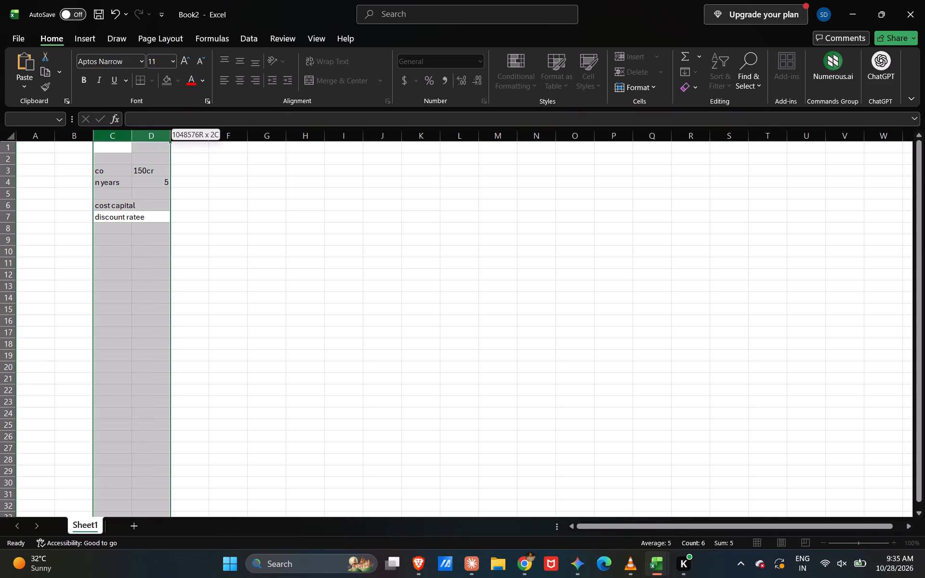
pyautogui.moveTo(130, 131); pyautogui.dragTo(160, 131)
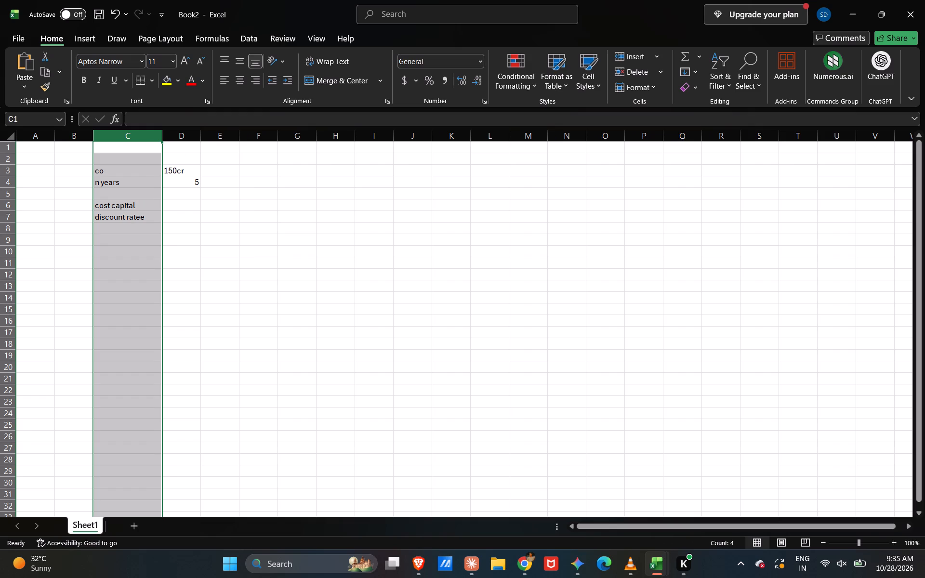
pyautogui.click(194, 232)
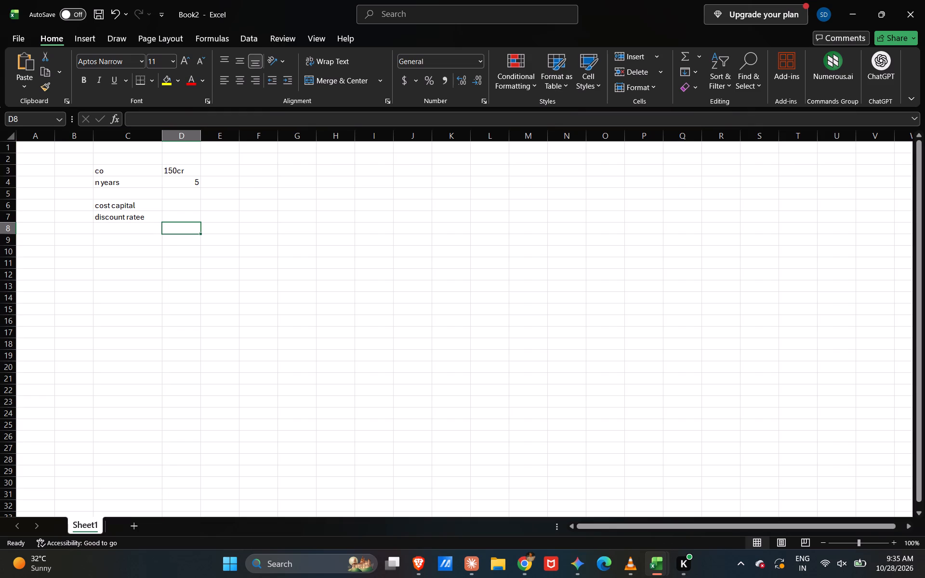
# Enter the note "i is going to be WAC" in C9.
pyautogui.click(301, 171)
pyautogui.click(114, 239)
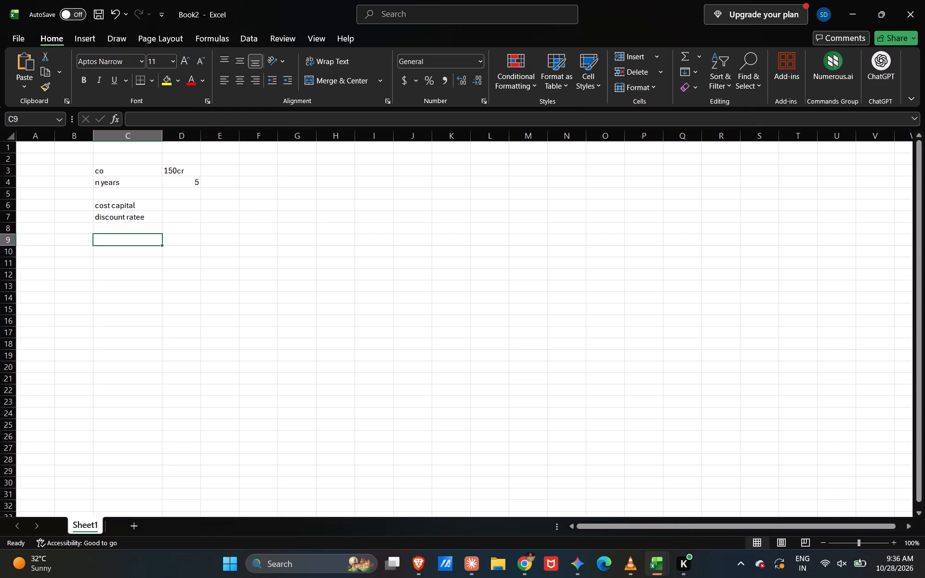
pyautogui.write('i us')
pyautogui.press('BackSpace')
pyautogui.press('BackSpace')
pyautogui.press('BackSpace')
pyautogui.press('BackSpace')
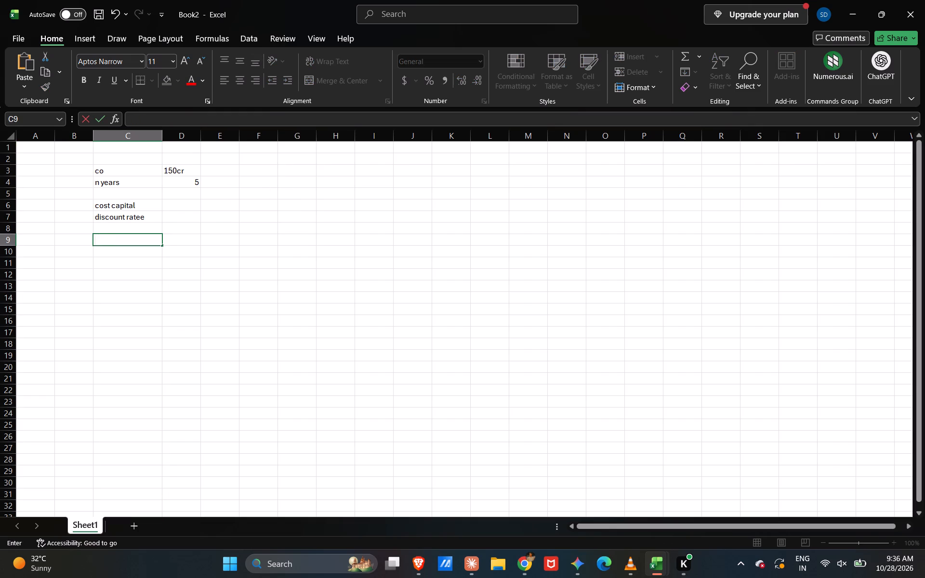
pyautogui.press('BackSpace')
pyautogui.press('BackSpace')
pyautogui.press('BackSpace')
pyautogui.write('i is')
pyautogui.press('space')
pyautogui.write('goint to')
pyautogui.press('BackSpace')
pyautogui.press('BackSpace')
pyautogui.press('BackSpace')
pyautogui.write('f')
pyautogui.press('space')
pyautogui.press('BackSpace')
pyautogui.press('BackSpace')
pyautogui.write('g')
pyautogui.press('space')
pyautogui.press('BackSpace')
pyautogui.press('BackSpace')
pyautogui.press('g')
pyautogui.press('BackSpace')
pyautogui.press('BackSpace')
pyautogui.write('g ti')
pyautogui.press('space')
pyautogui.press('BackSpace')
pyautogui.press('BackSpace')
pyautogui.write('o bbe')
pyautogui.press('space')
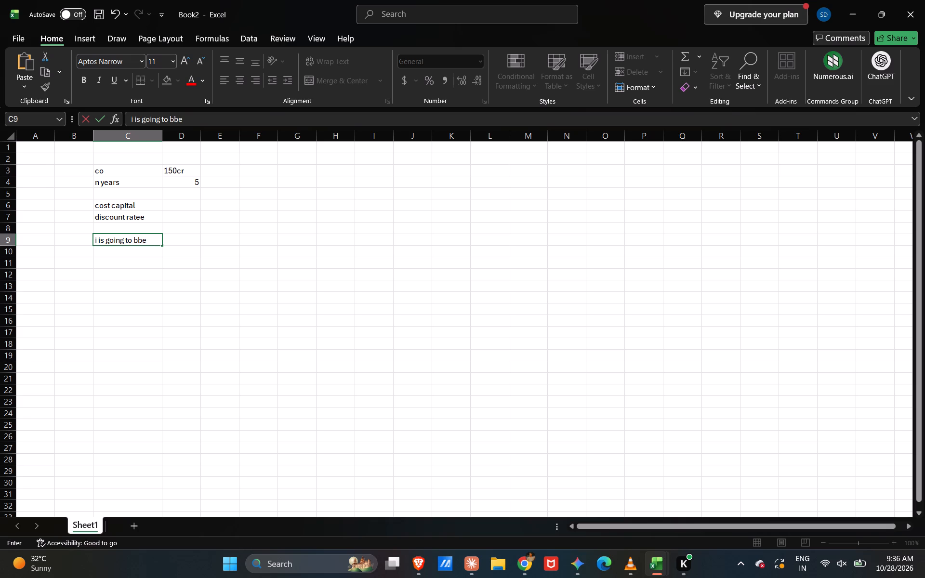
pyautogui.press('BackSpace')
pyautogui.press('BackSpace')
pyautogui.press('BackSpace')
pyautogui.write('e w')
pyautogui.press('BackSpace')
# Enter the label "ko" in C5 with the value 10% in D5.
pyautogui.click(113, 187)
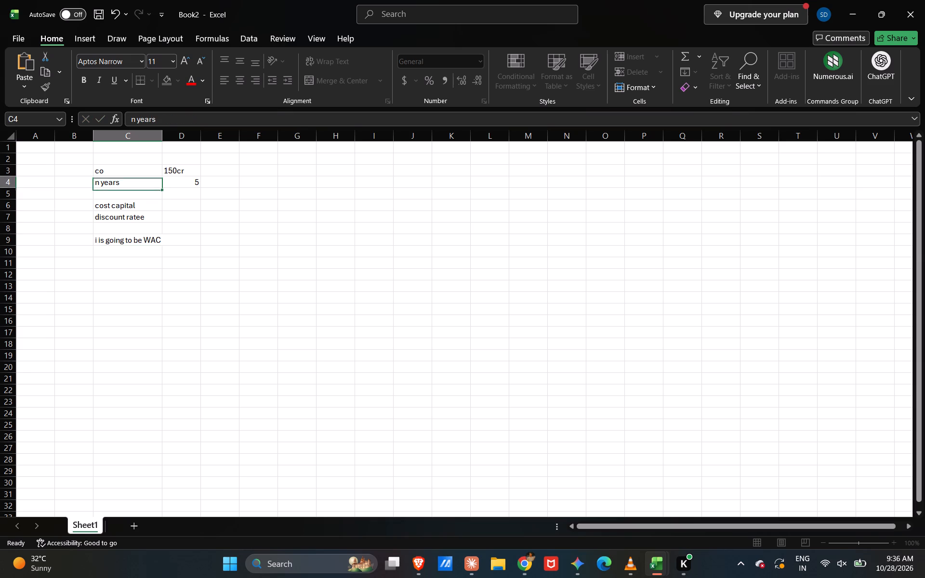
pyautogui.click(109, 194)
pyautogui.write('ko')
pyautogui.press('space')
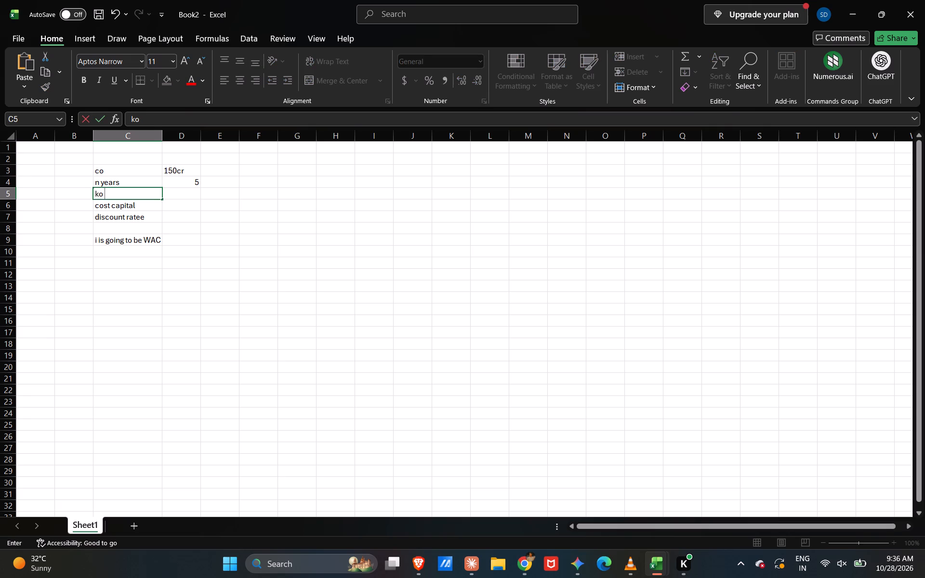
pyautogui.press('Right')
pyautogui.write('10%v')
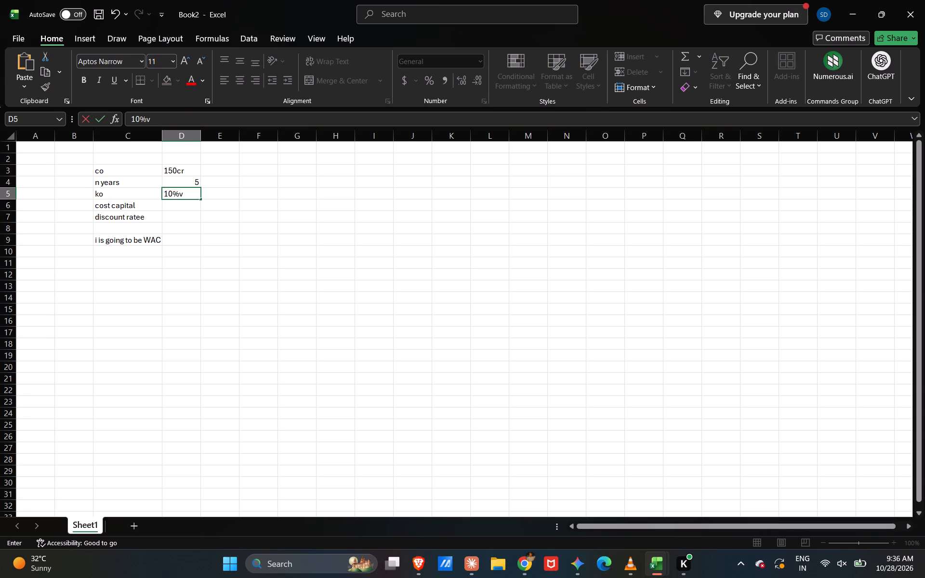
pyautogui.write('=')
pyautogui.press('space')
pyautogui.press('BackSpace')
pyautogui.press('BackSpace')
pyautogui.press('BackSpace')
pyautogui.press('Down')
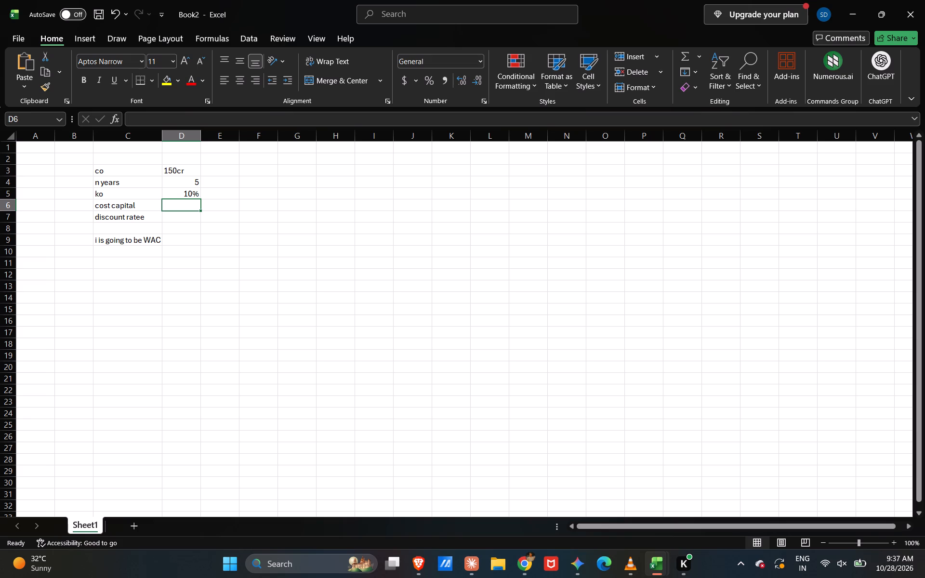
# Enter the column header "year" in F3.
pyautogui.click(262, 171)
pyautogui.press('BackSpace')
pyautogui.press('BackSpace')
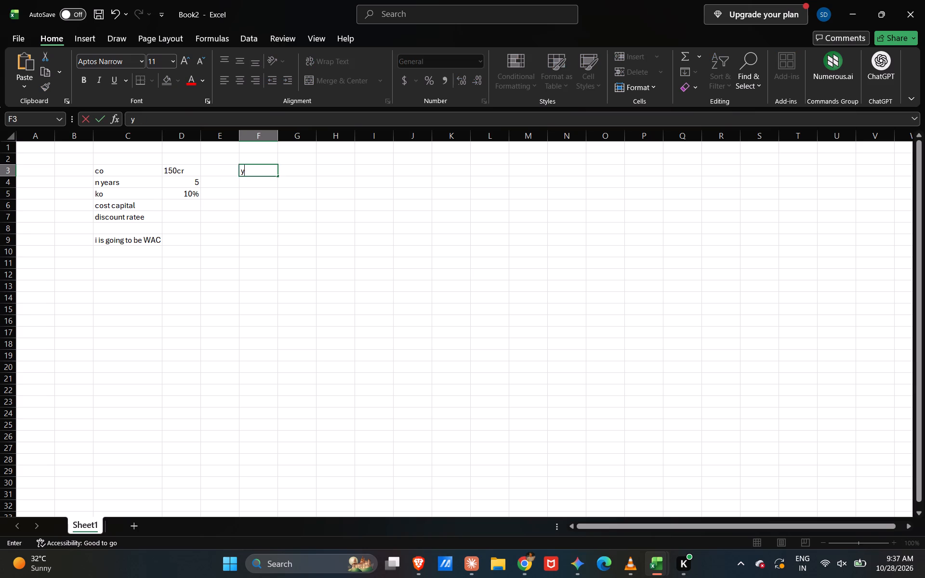
pyautogui.write('EAR')
pyautogui.press('BackSpace')
pyautogui.press('BackSpace')
pyautogui.press('BackSpace')
pyautogui.write('ear')
pyautogui.press('Down')
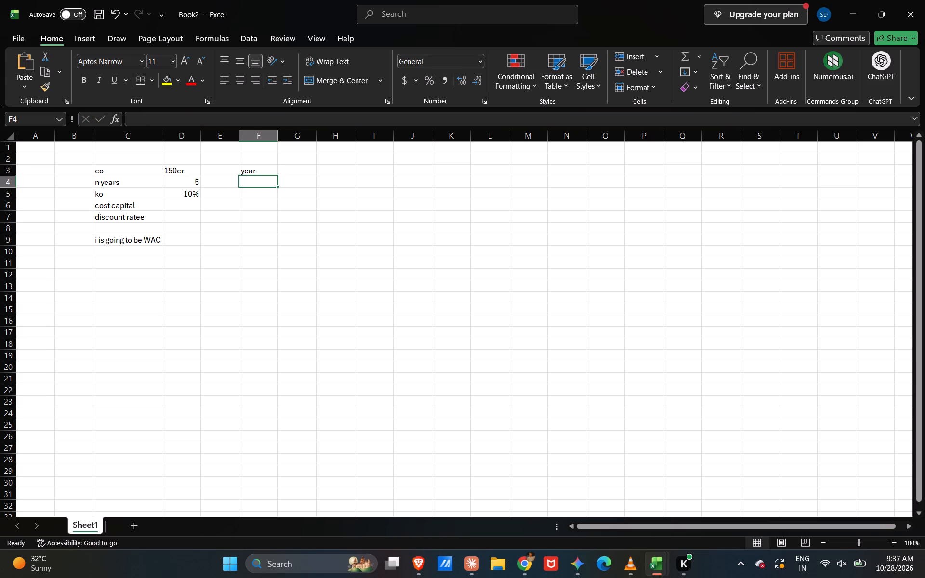
# Fill the year column with 1, 2, 3, 4 and 5 in cells F4 to F8.
pyautogui.press('1')
pyautogui.press('Down')
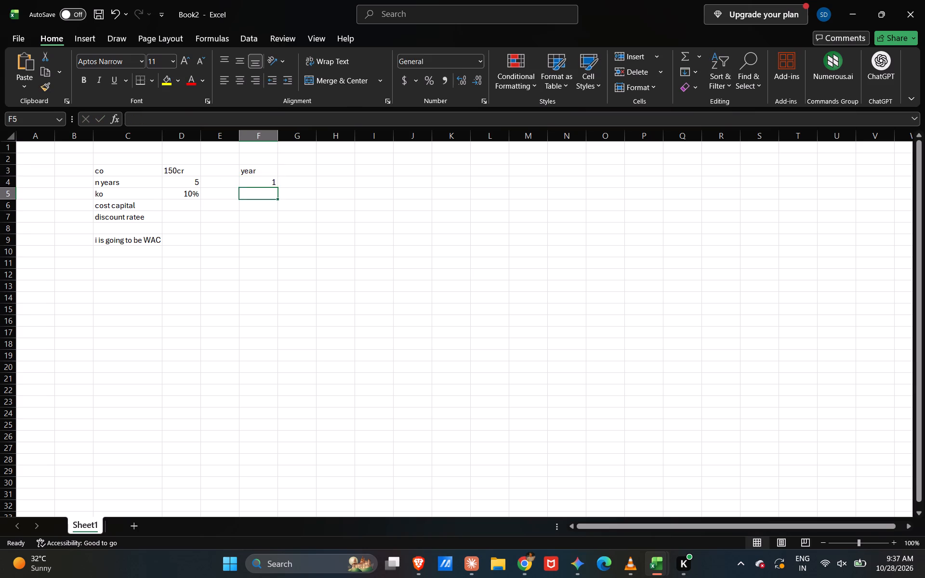
pyautogui.press('2')
pyautogui.press('Down')
pyautogui.press('2')
pyautogui.press('Down')
pyautogui.press('\\')
pyautogui.press('BackSpace')
pyautogui.press('BackSpace')
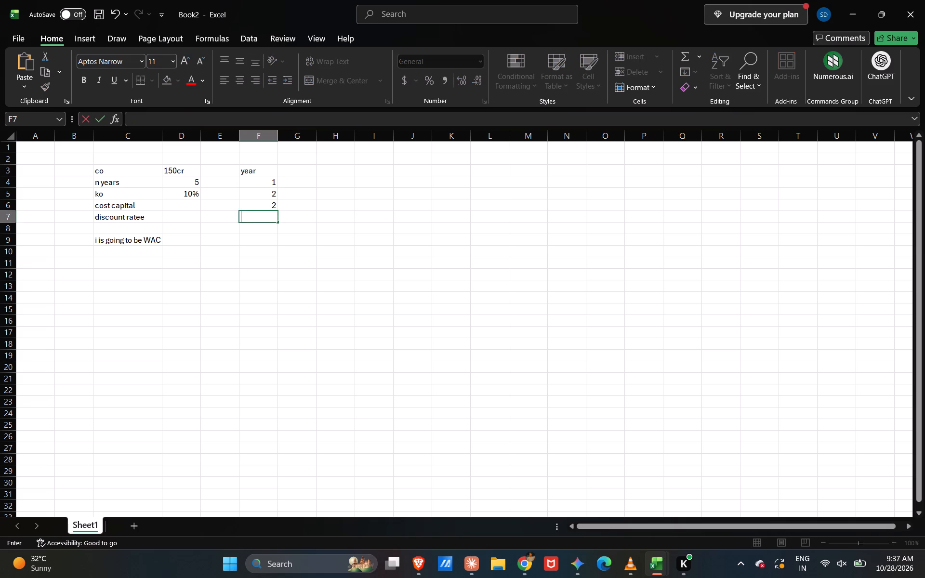
pyautogui.press('Up')
pyautogui.press('3')
pyautogui.press('Down')
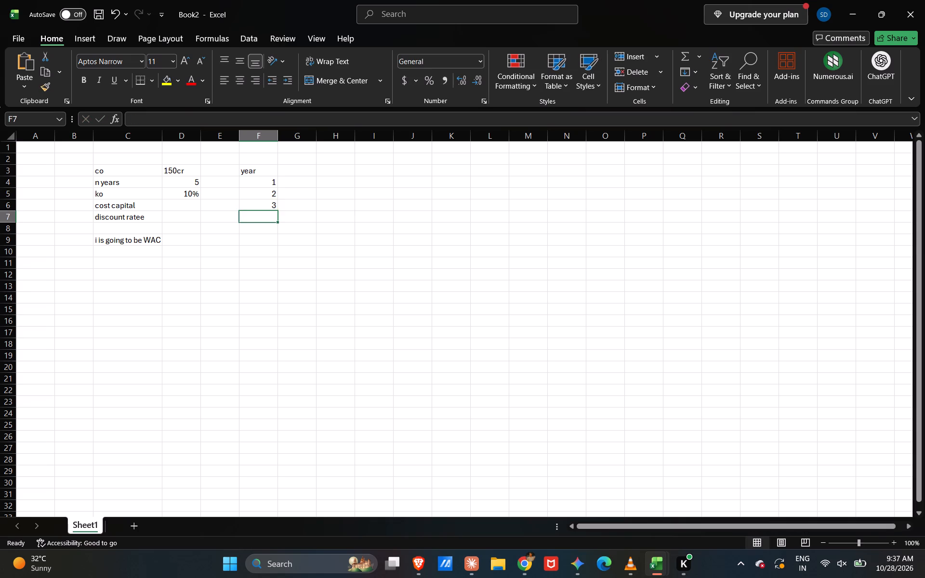
pyautogui.press('4')
pyautogui.press('Down')
pyautogui.press('5')
pyautogui.press('Down')
pyautogui.press('Right')
pyautogui.press('Up')
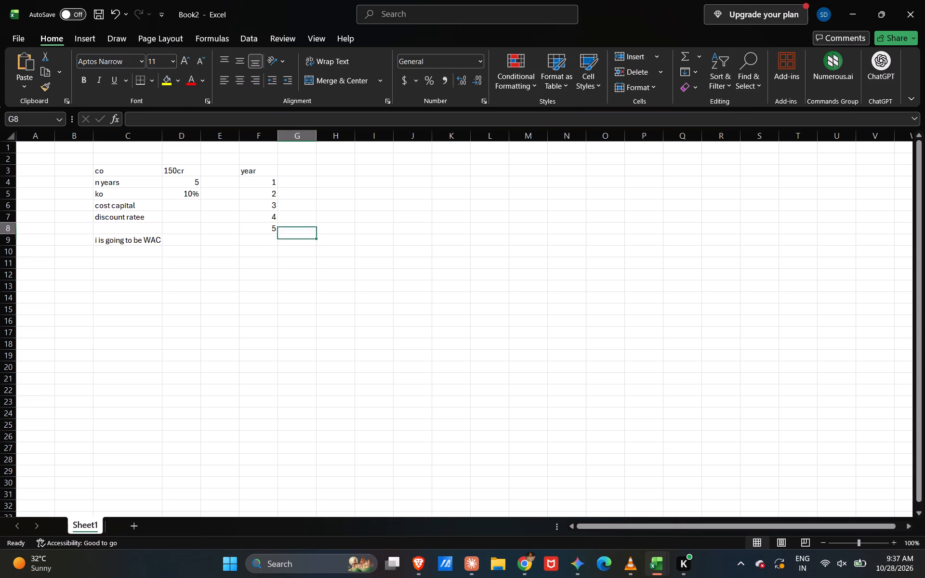
pyautogui.press('Up')
pyautogui.press('Up')
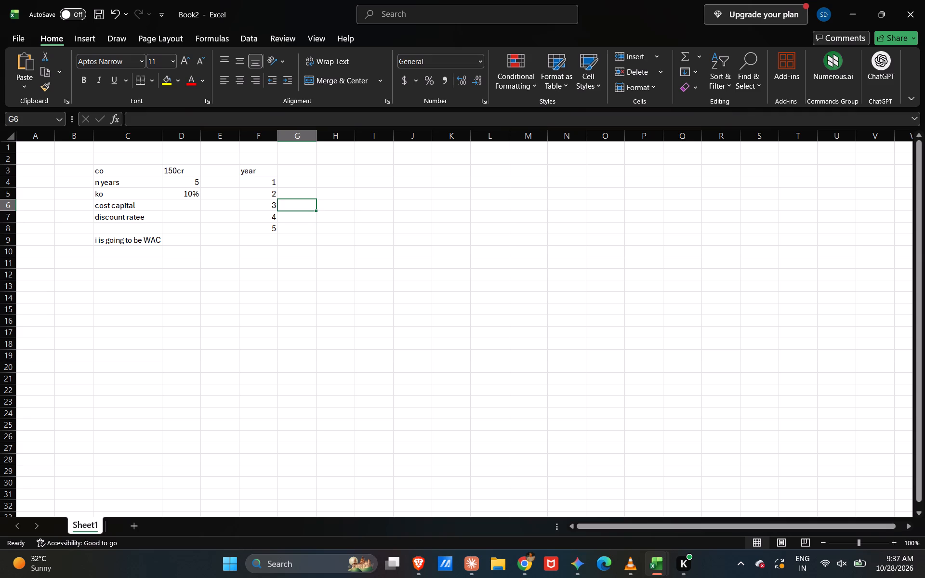
# Enter 10% in D7 as the discount rate input.
pyautogui.click(178, 221)
pyautogui.write('10')
pyautogui.hotkey('shift', '%')
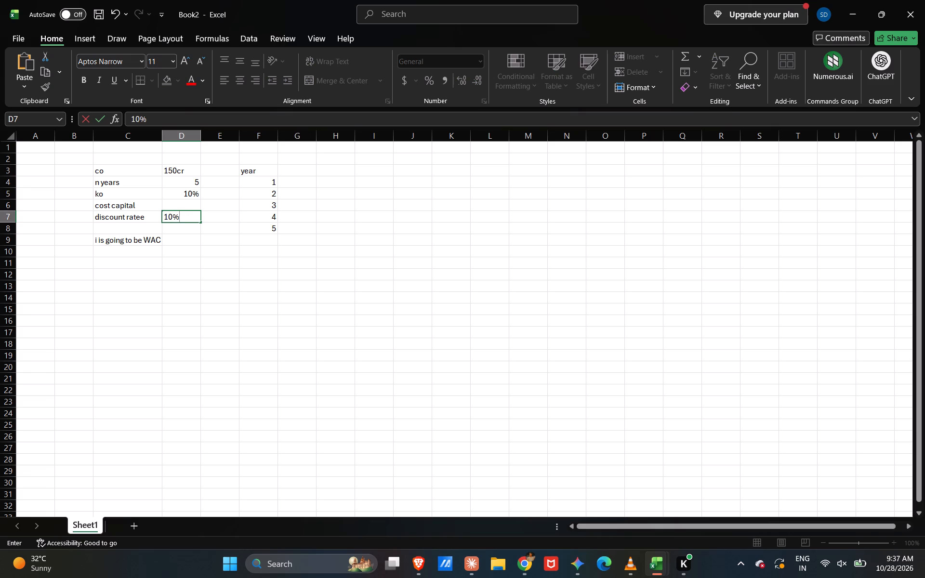
pyautogui.press('Right')
# Enter the column header "inflows" in G3, beside the year header.
pyautogui.press('Up')
pyautogui.press('Right')
pyautogui.press('Right')
pyautogui.press('Up')
pyautogui.press('Up')
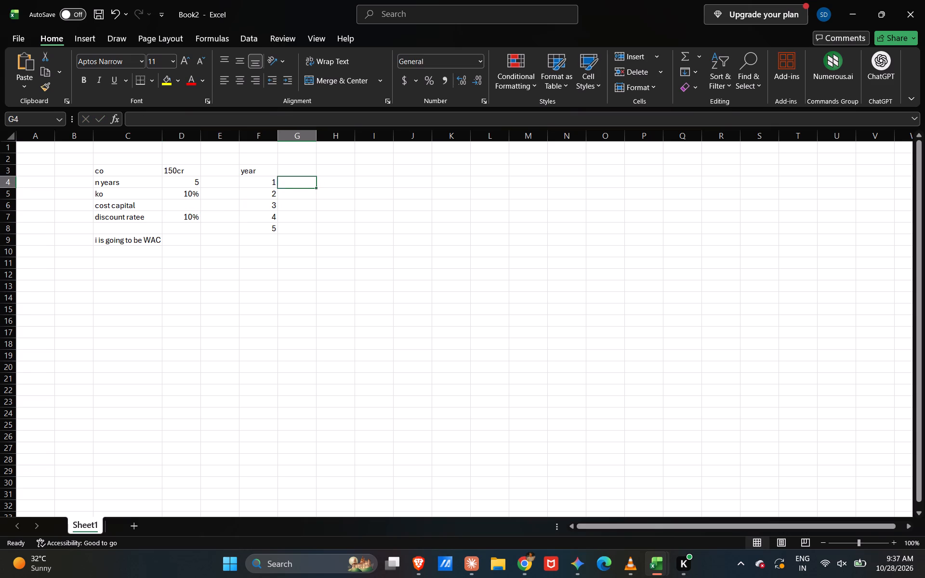
pyautogui.press('Up')
pyautogui.write('infloe')
pyautogui.press('BackSpace')
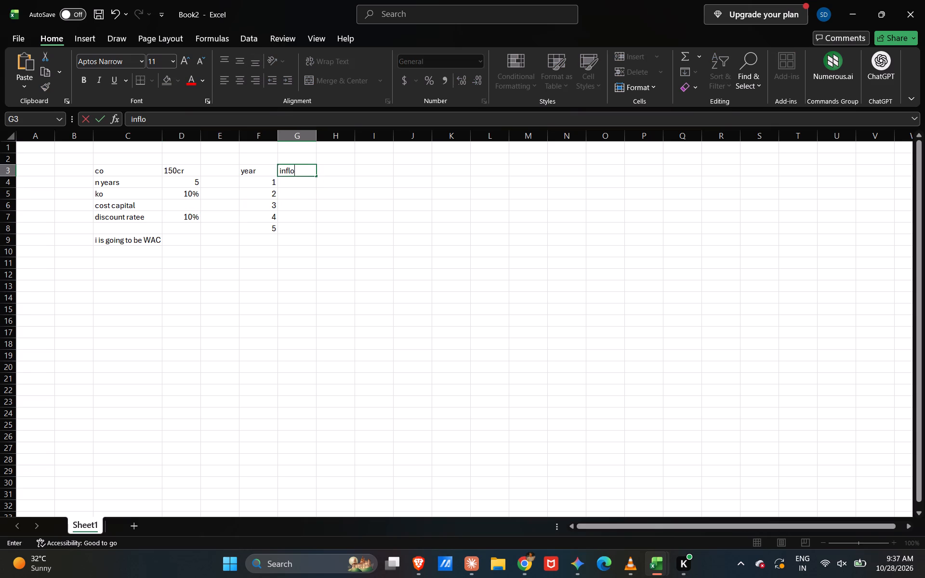
pyautogui.write('ws')
pyautogui.press('Down')
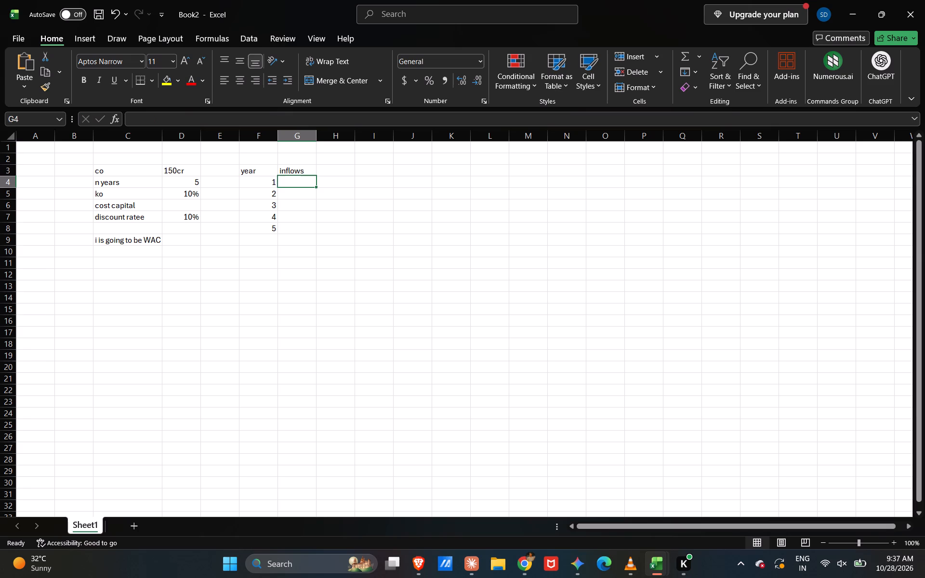
# Enter the yearly inflows 50, 80, 20, 50 and 30 in cells G4 to G8.
pyautogui.write('50')
pyautogui.press('Down')
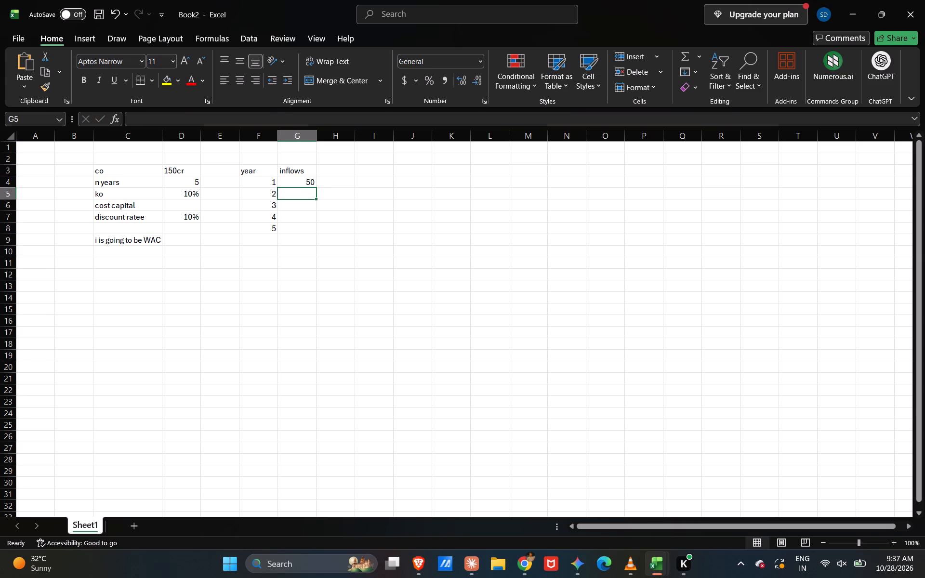
pyautogui.write('80')
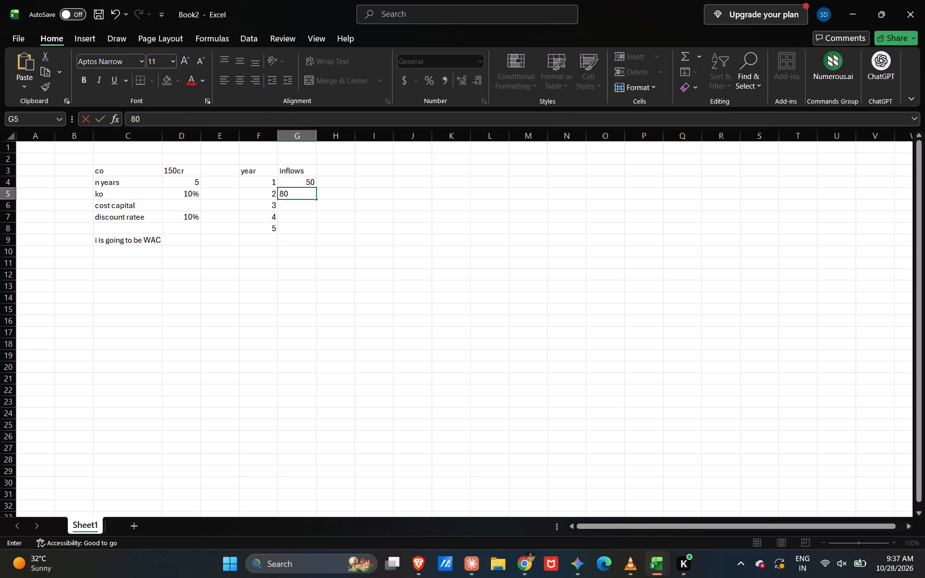
pyautogui.press('Down')
pyautogui.write('30')
pyautogui.press('BackSpace')
pyautogui.press('BackSpace')
pyautogui.write('20')
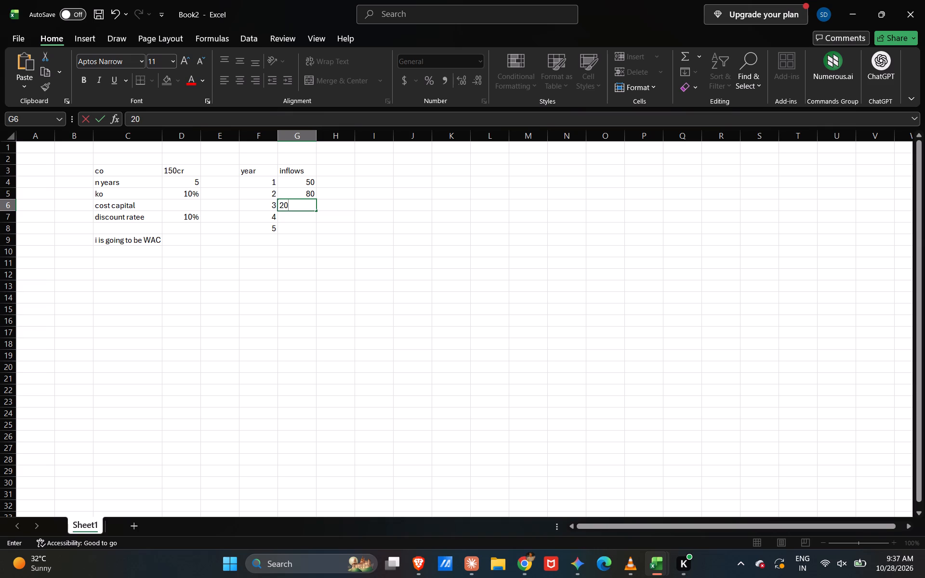
pyautogui.press('Down')
pyautogui.write('50')
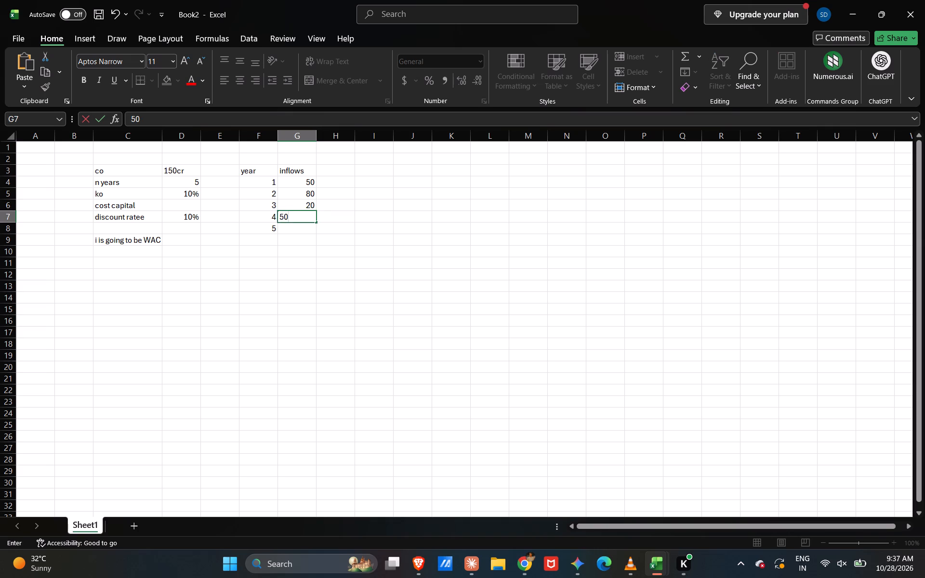
pyautogui.press('Down')
pyautogui.write('30')
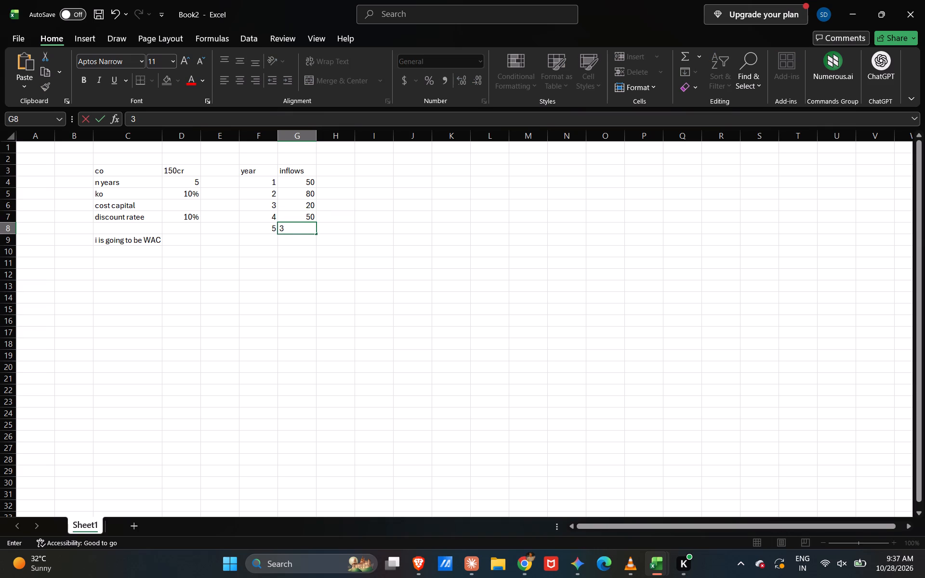
pyautogui.press('Right')
# Enter the column header "discount rate" in H3, beside the inflows header.
pyautogui.press('Up')
pyautogui.press('Up')
pyautogui.press('Up')
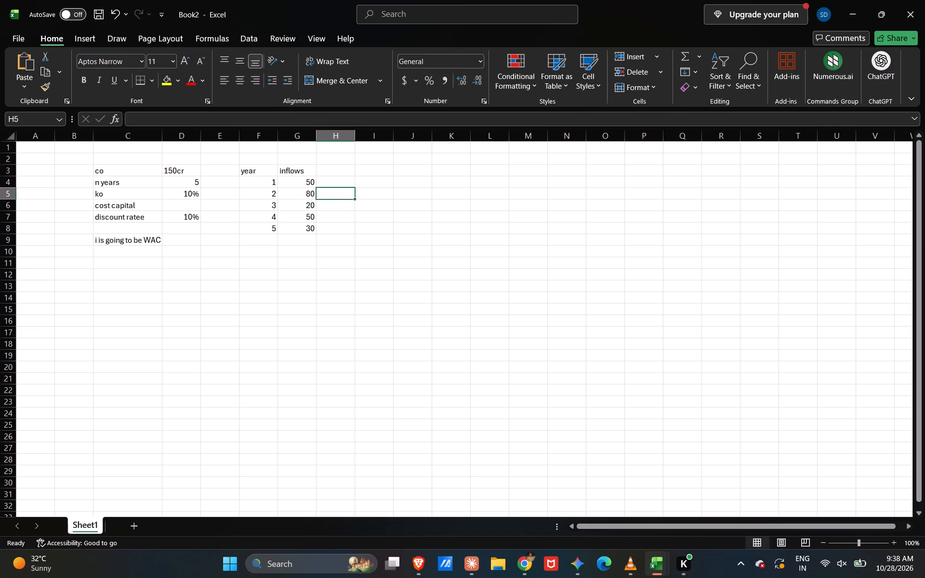
pyautogui.press('Up')
pyautogui.press('Up')
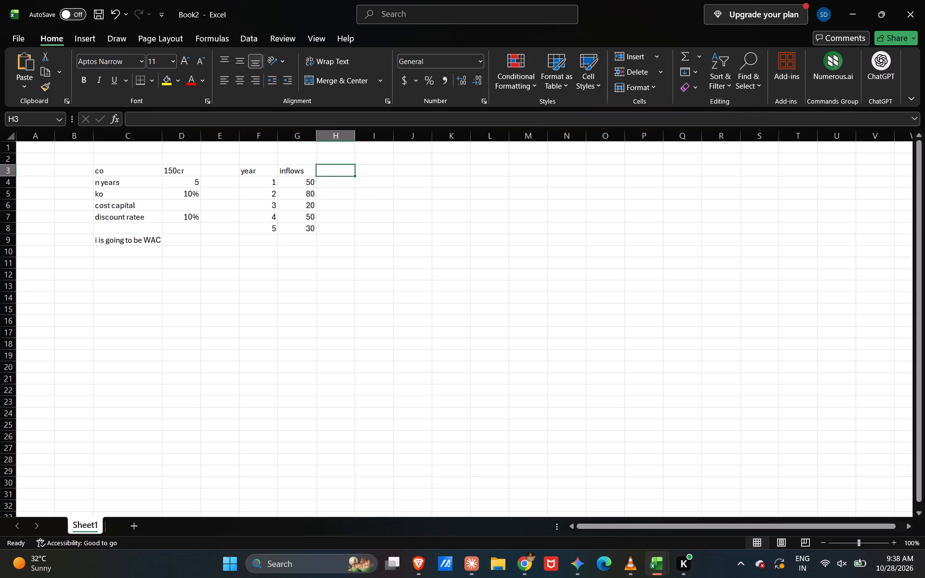
pyautogui.write('disu')
pyautogui.press('BackSpace')
pyautogui.write('count rate')
pyautogui.press('space')
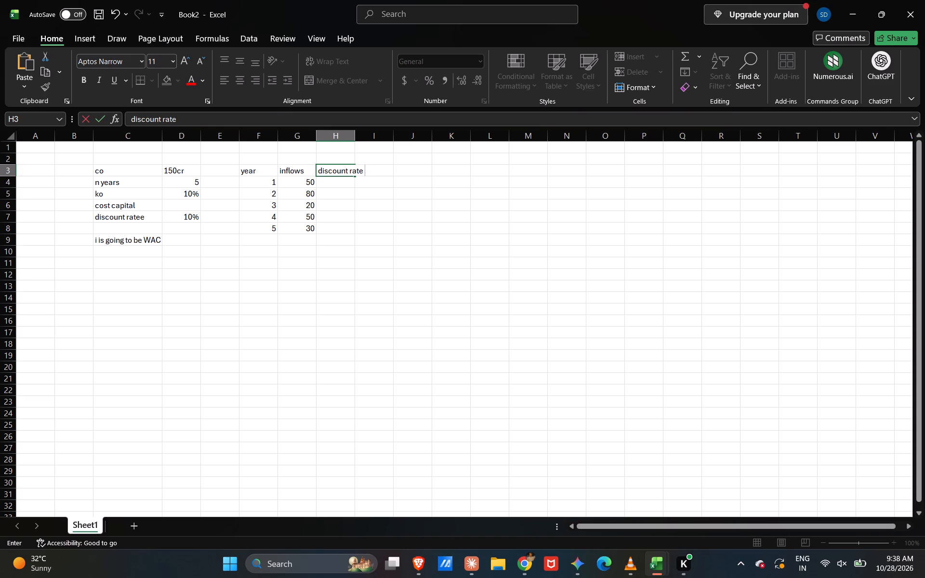
# Enter the year 1 discount formula =1/(1+D5)^1 in H4, referencing the ko value.
pyautogui.click(337, 182)
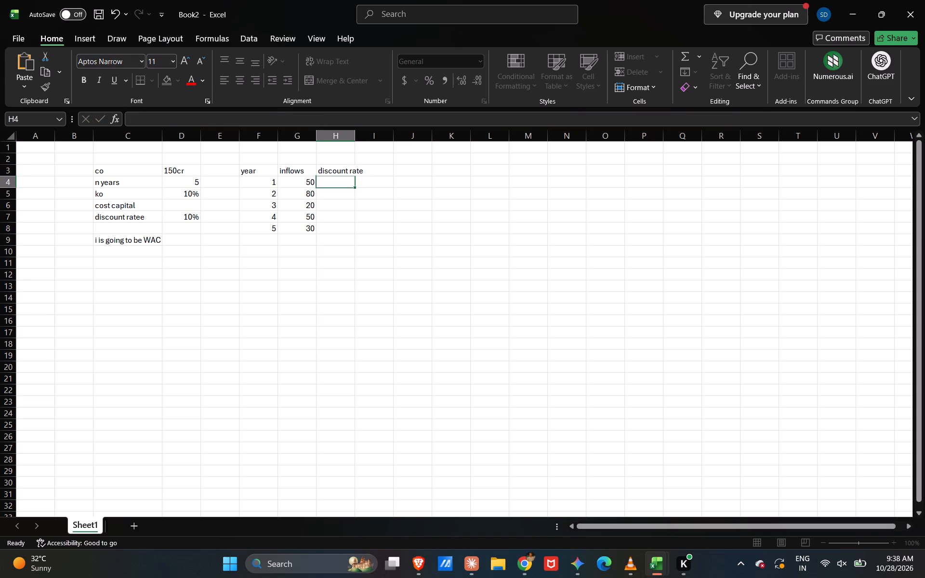
pyautogui.press('=')
pyautogui.press('1')
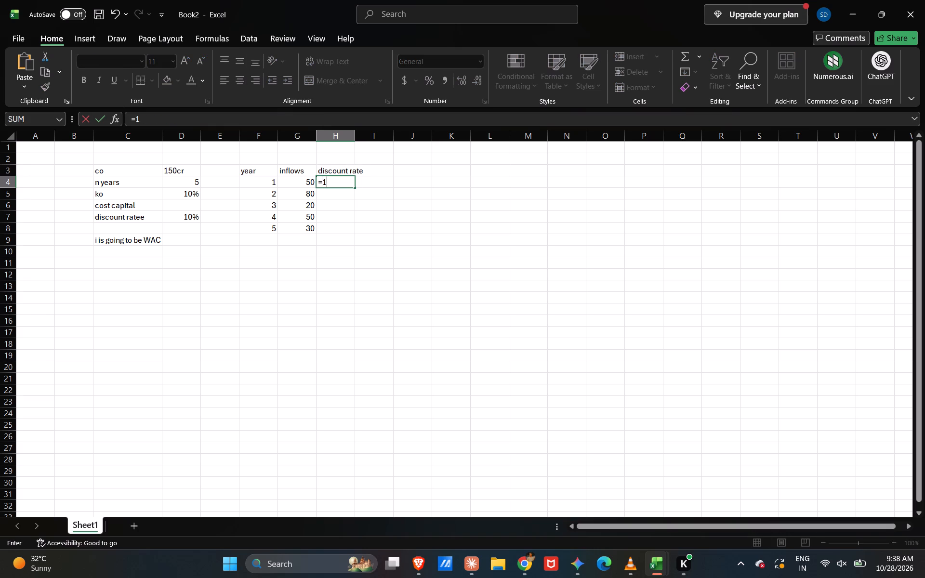
pyautogui.press('/')
pyautogui.press('1')
pyautogui.press('BackSpace')
pyautogui.write('(1')
pyautogui.press('=')
pyautogui.press('BackSpace')
pyautogui.hotkey('shift', '+')
pyautogui.keyDown('shift'); pyautogui.click(191, 195); pyautogui.keyUp('shift')
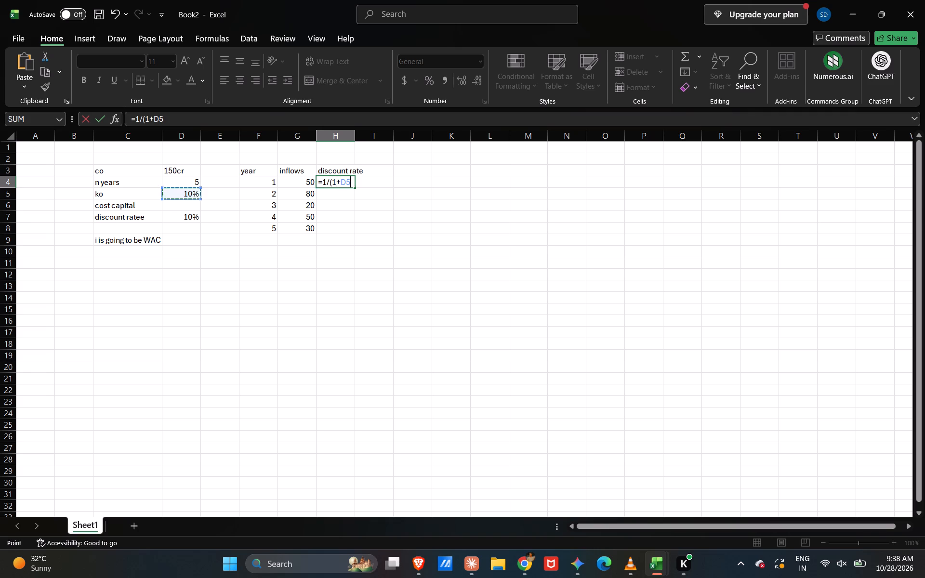
pyautogui.hotkey('shift', ')')
pyautogui.write('61')
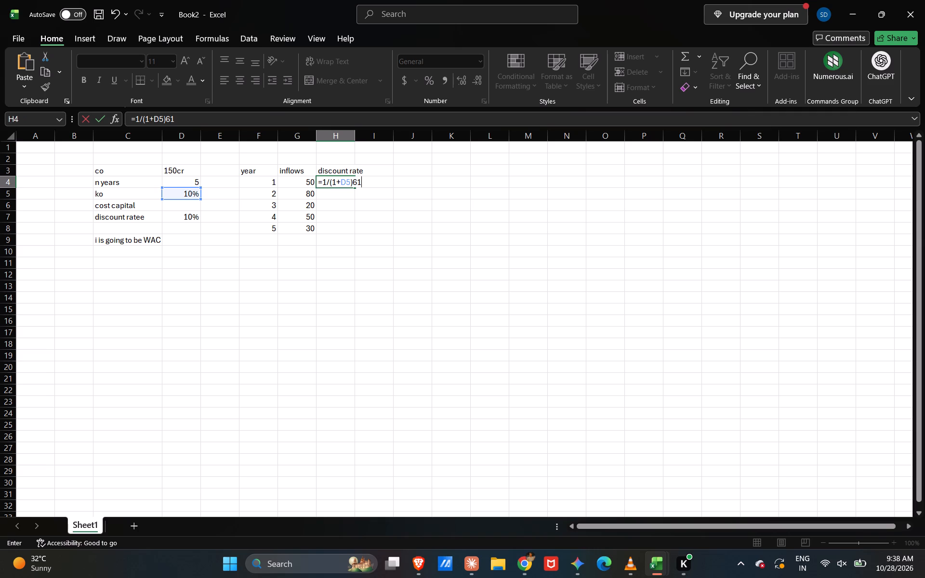
pyautogui.press('BackSpace')
pyautogui.press('BackSpace')
pyautogui.write('^1')
pyautogui.press('Return')
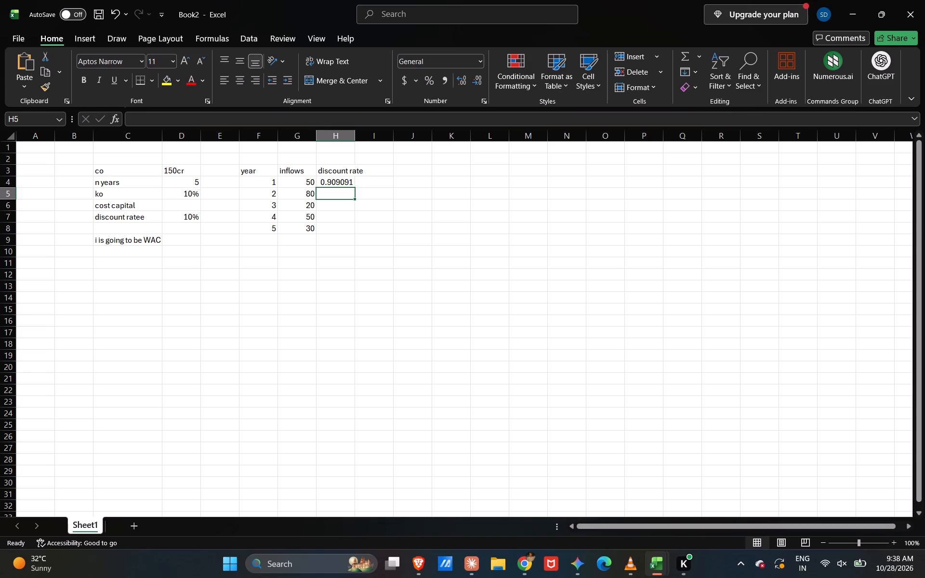
# Enter the year 2 discount formula =1/(1+D5)^2 in H5, referencing the ko value.
pyautogui.click(330, 195)
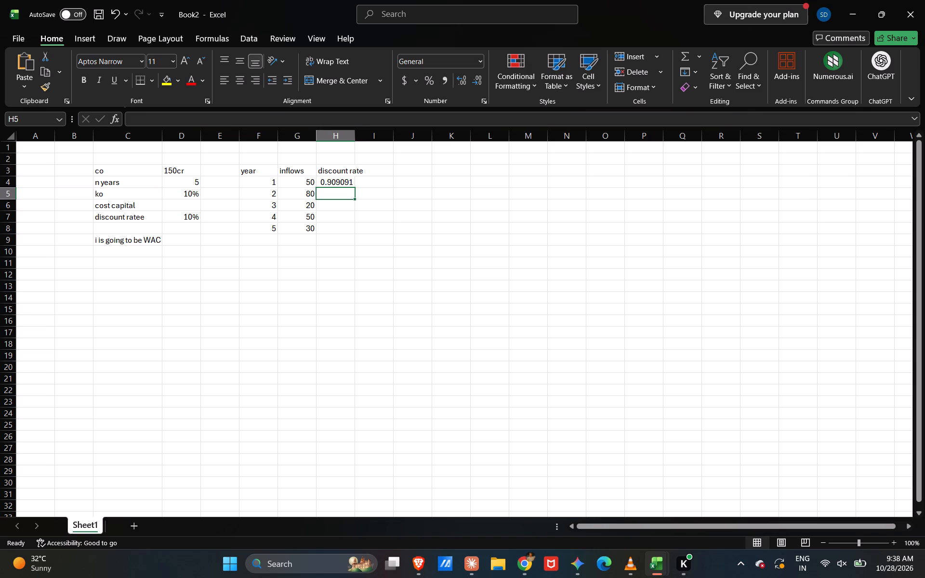
pyautogui.click(338, 194)
pyautogui.click(340, 195)
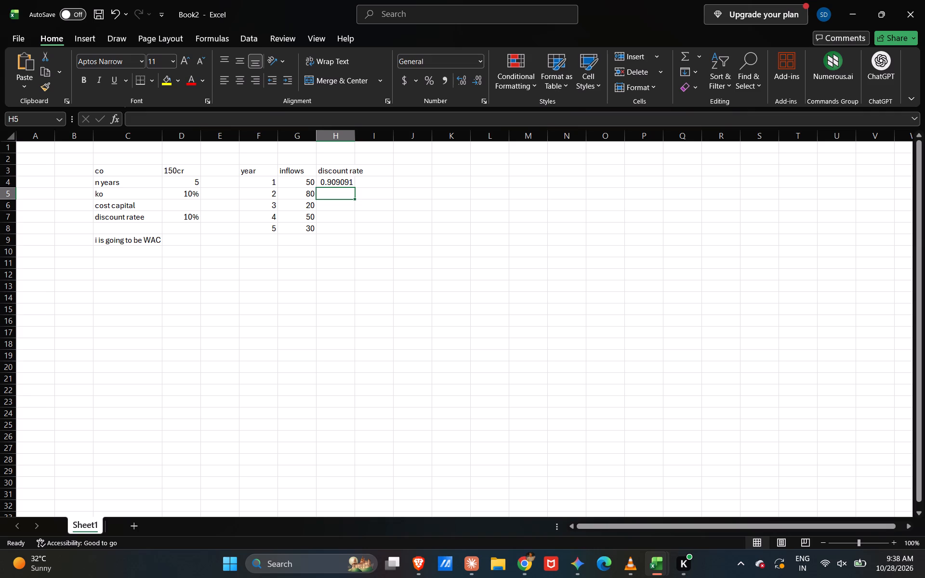
pyautogui.click(344, 185)
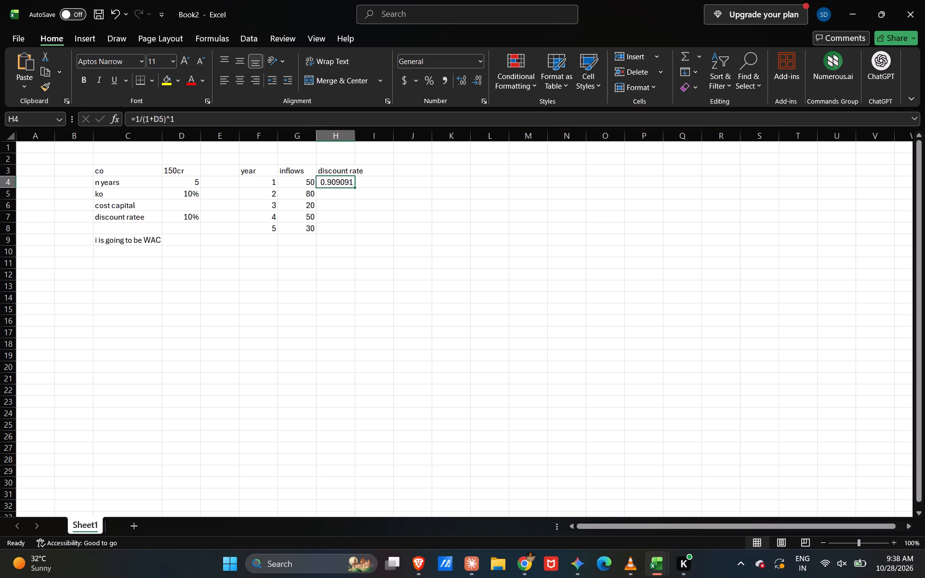
pyautogui.click(339, 198)
pyautogui.press('1')
pyautogui.press('BackSpace')
pyautogui.write('-1')
pyautogui.press('BackSpace')
pyautogui.press('BackSpace')
pyautogui.write('=1')
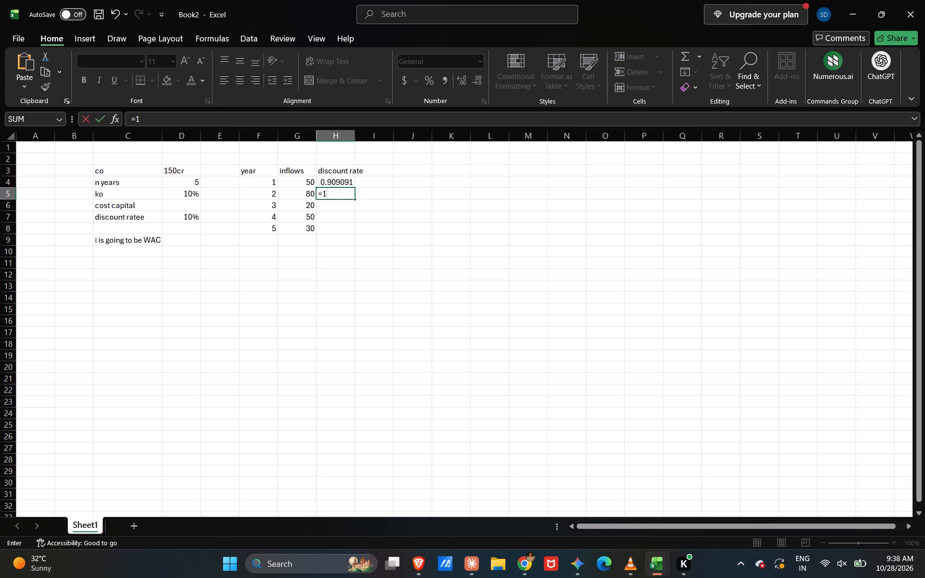
pyautogui.hotkey('shift', '?')
pyautogui.press('BackSpace')
pyautogui.press('/')
pyautogui.write('(1')
pyautogui.hotkey('shift', '+')
pyautogui.keyDown('shift'); pyautogui.click(186, 194); pyautogui.keyUp('shift')
pyautogui.hotkey('shift', ')')
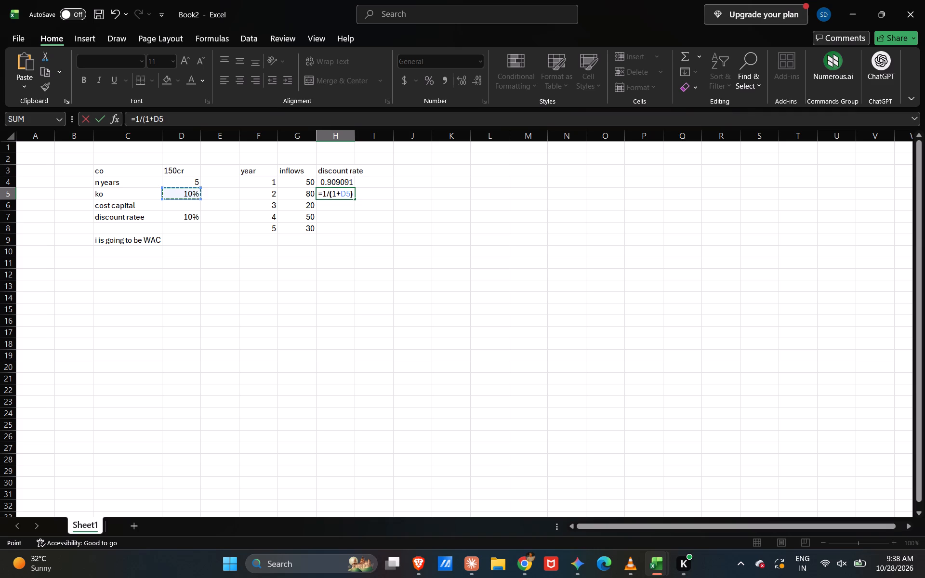
pyautogui.write('^2')
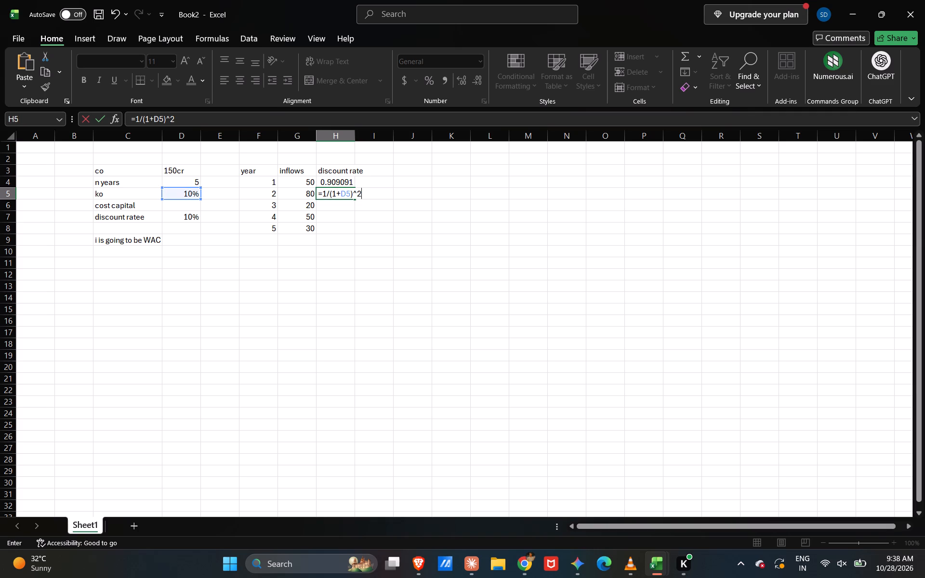
pyautogui.press('Return')
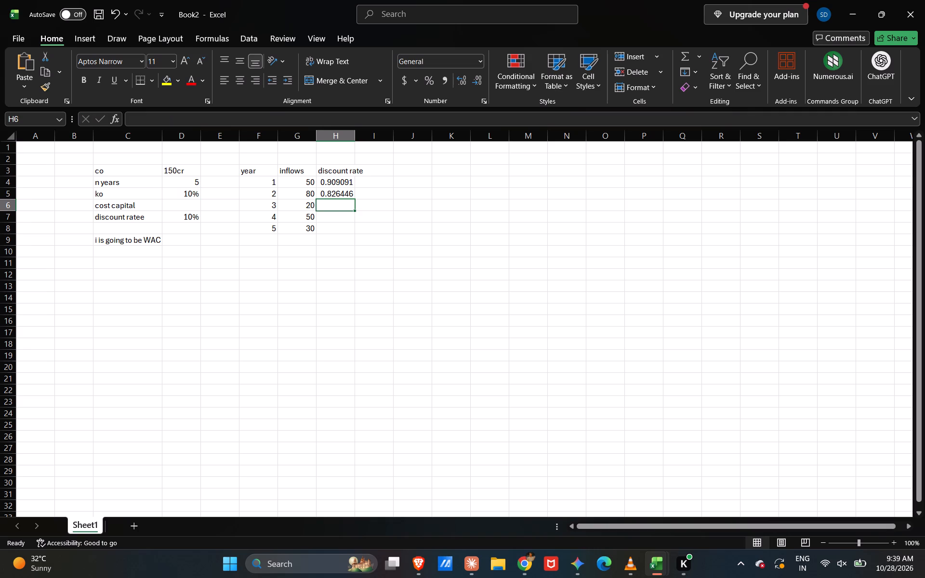
# Enter the year 3 discount formula =1/(1+D5)^3 in H6, referencing the ko value.
pyautogui.write('=1')
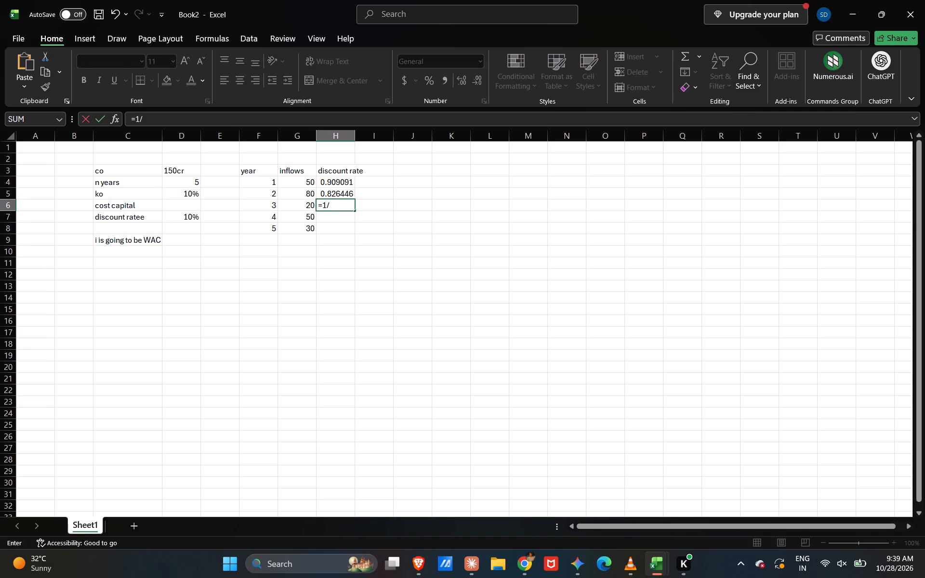
pyautogui.write('(1')
pyautogui.hotkey('shift', '+')
pyautogui.keyDown('shift'); pyautogui.click(189, 197); pyautogui.keyUp('shift')
pyautogui.hotkey('shift', ')')
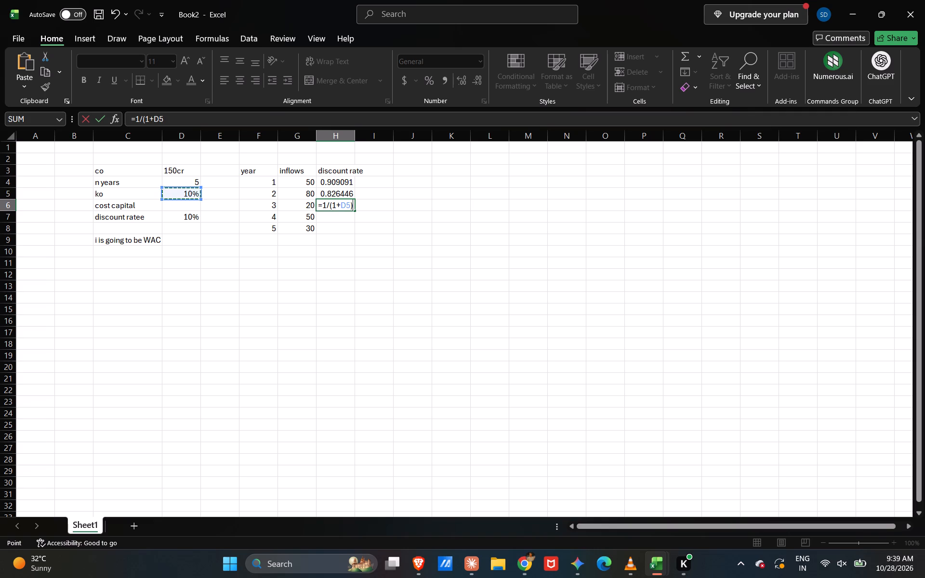
pyautogui.write('^3')
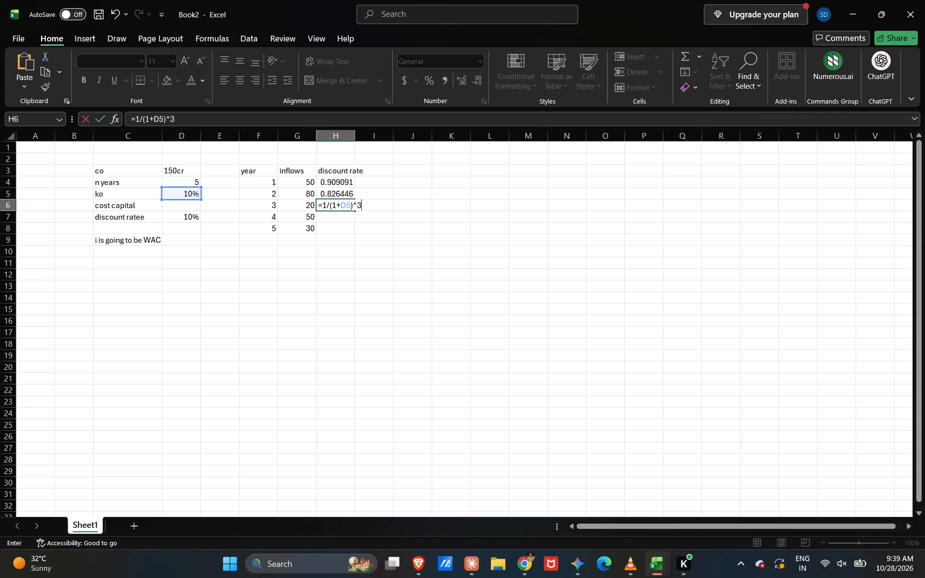
pyautogui.press('Return')
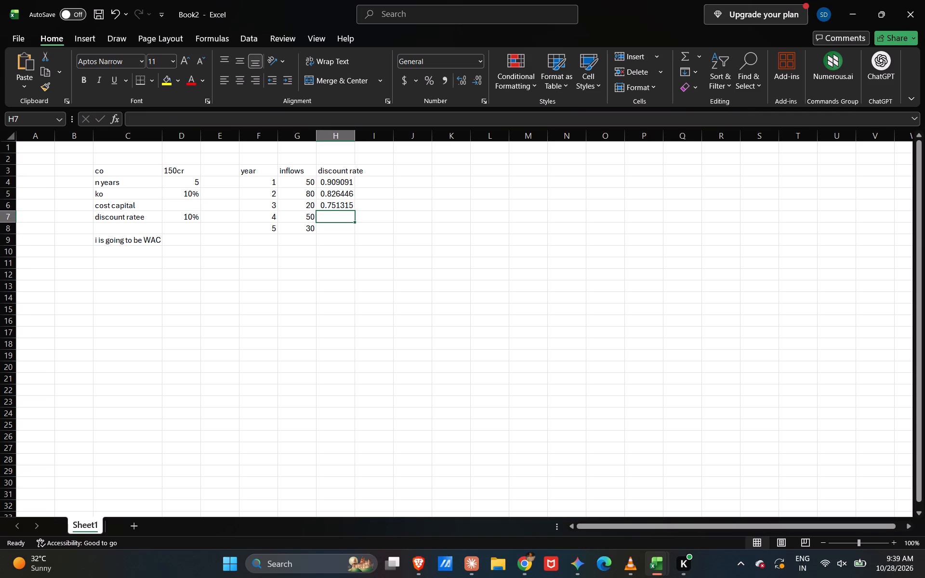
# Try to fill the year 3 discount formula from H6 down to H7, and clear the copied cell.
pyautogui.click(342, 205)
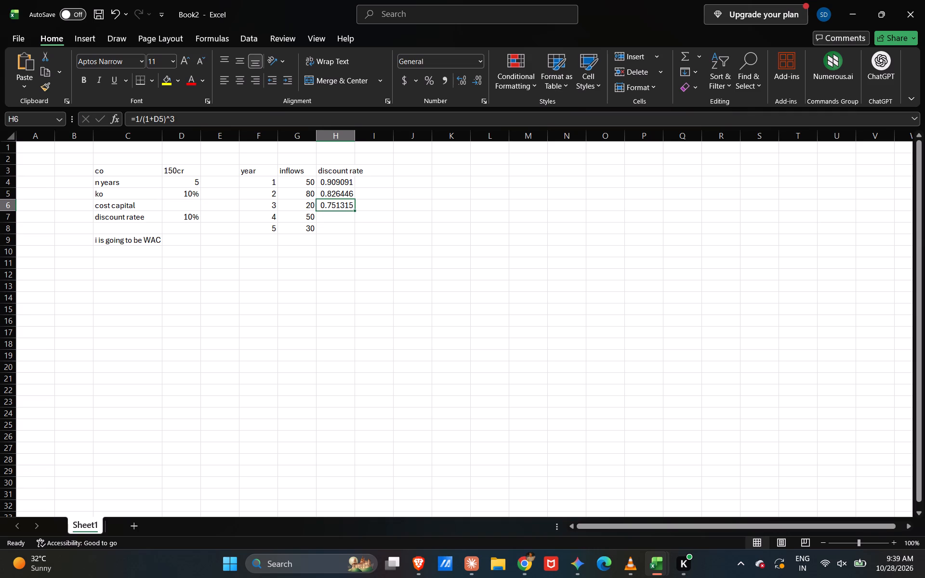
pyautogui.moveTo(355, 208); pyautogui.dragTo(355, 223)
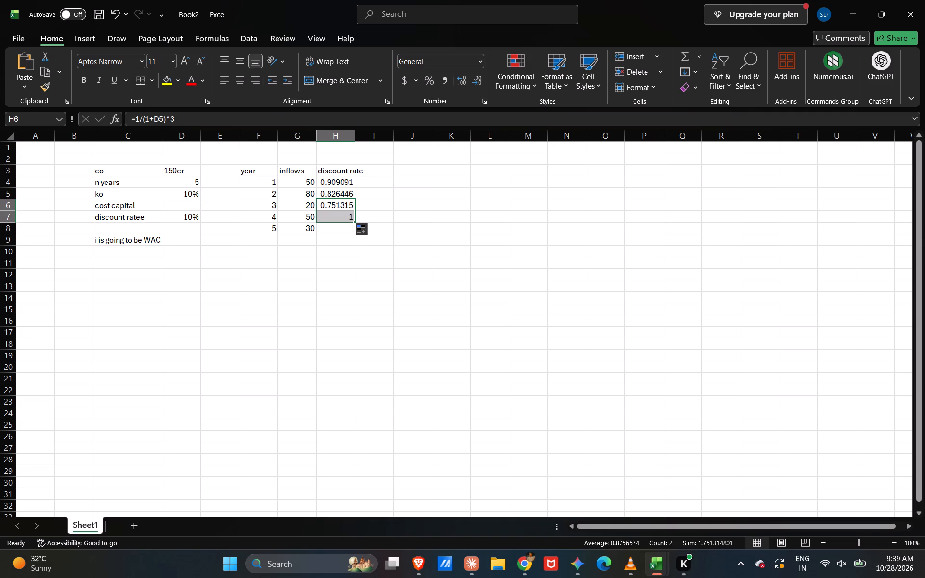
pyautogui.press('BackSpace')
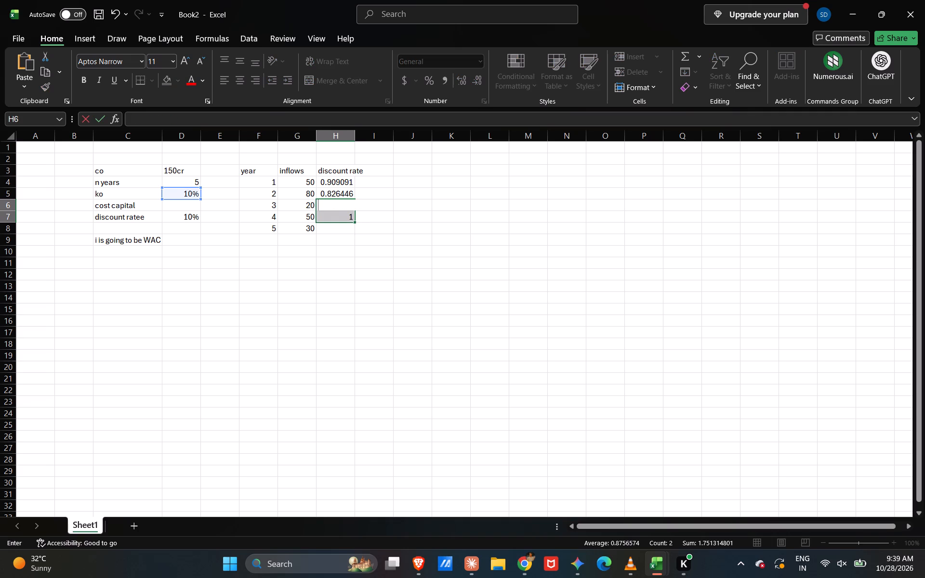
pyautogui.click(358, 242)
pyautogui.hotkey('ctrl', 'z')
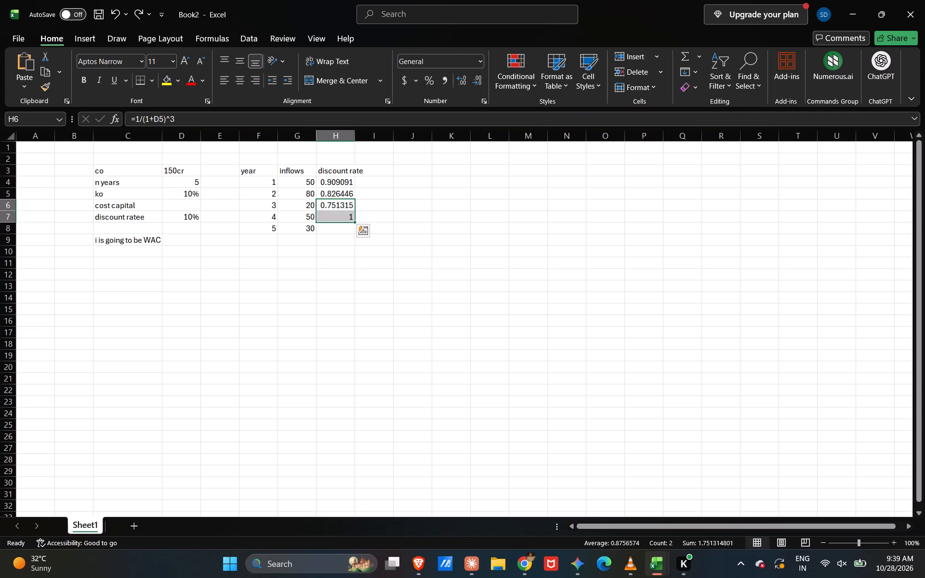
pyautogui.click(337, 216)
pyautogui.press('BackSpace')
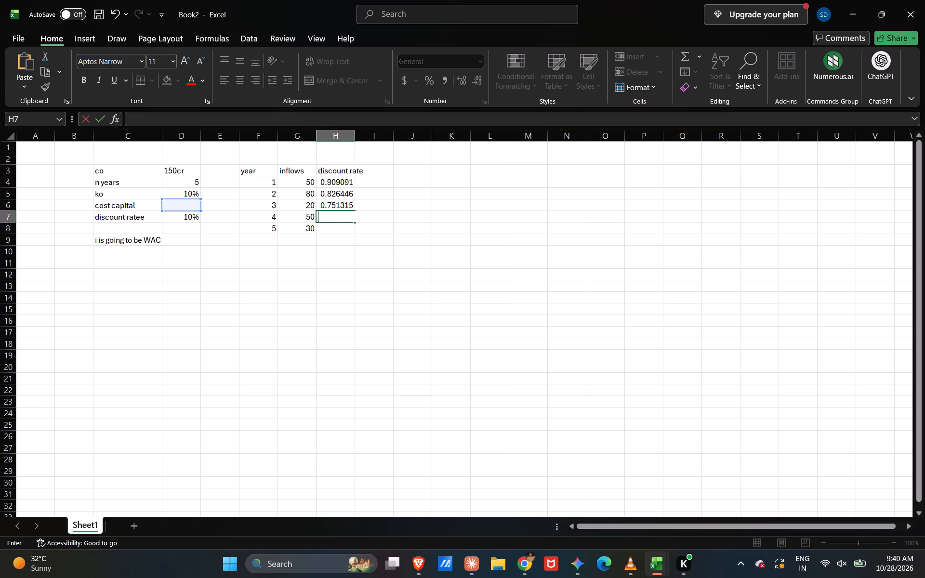
# Make the ko reference in the H6 formula absolute, so it reads =1/(1+$D$5)^3.
pyautogui.click(344, 205)
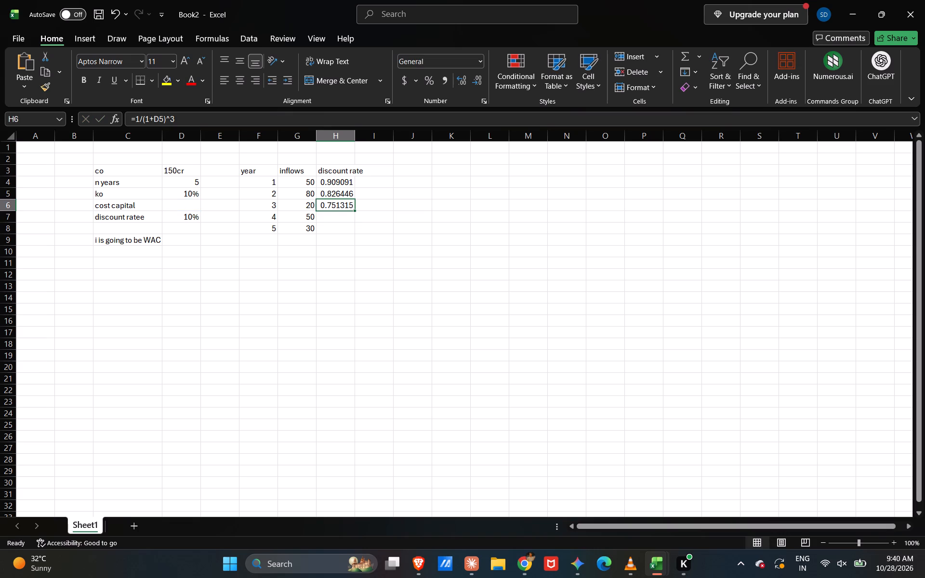
pyautogui.click(158, 116)
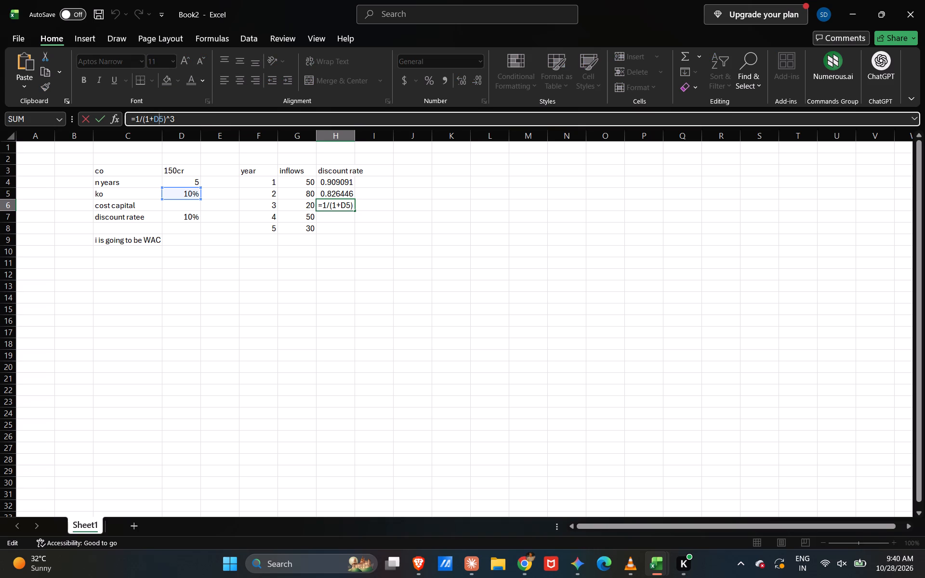
pyautogui.hotkey('shift', '$')
pyautogui.press('Left')
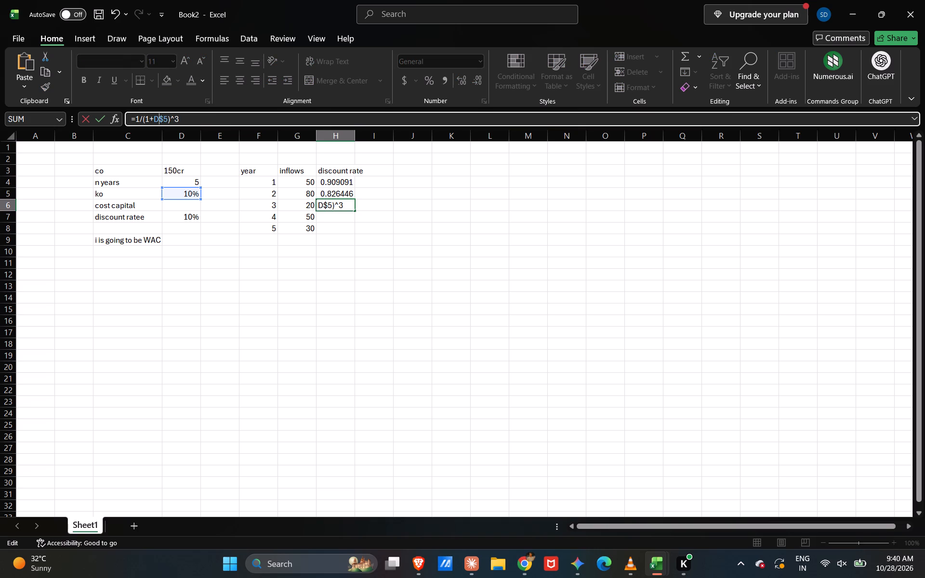
pyautogui.press('Left')
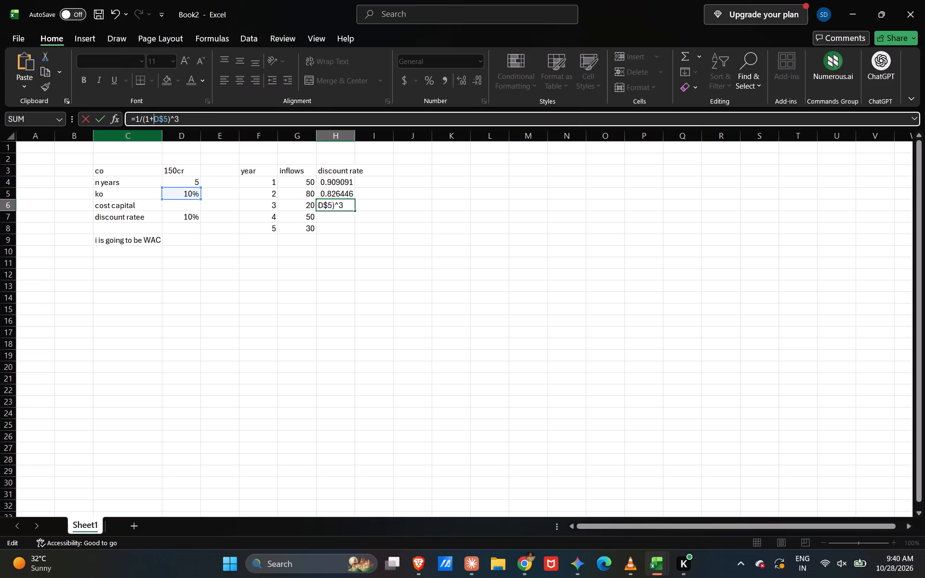
pyautogui.hotkey('shift', '$')
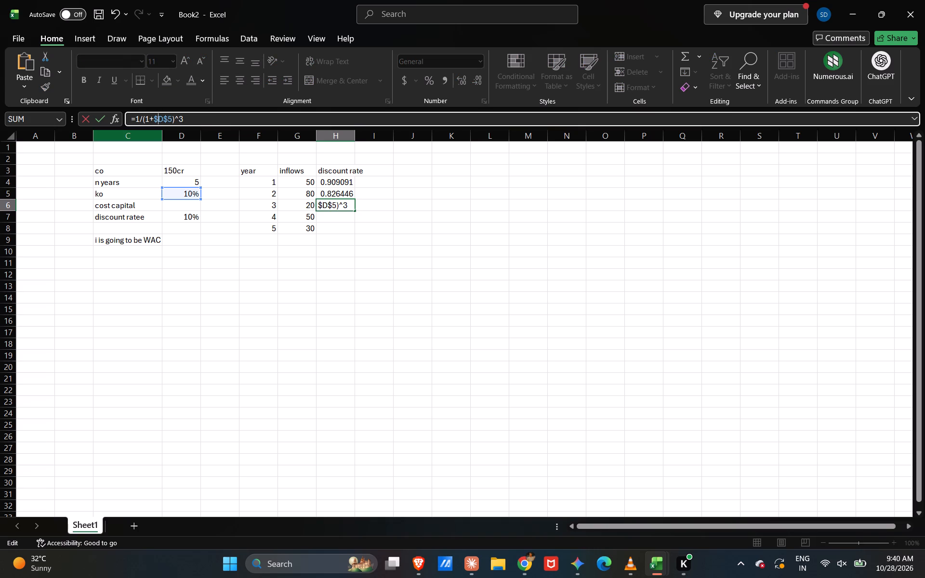
pyautogui.press('Return')
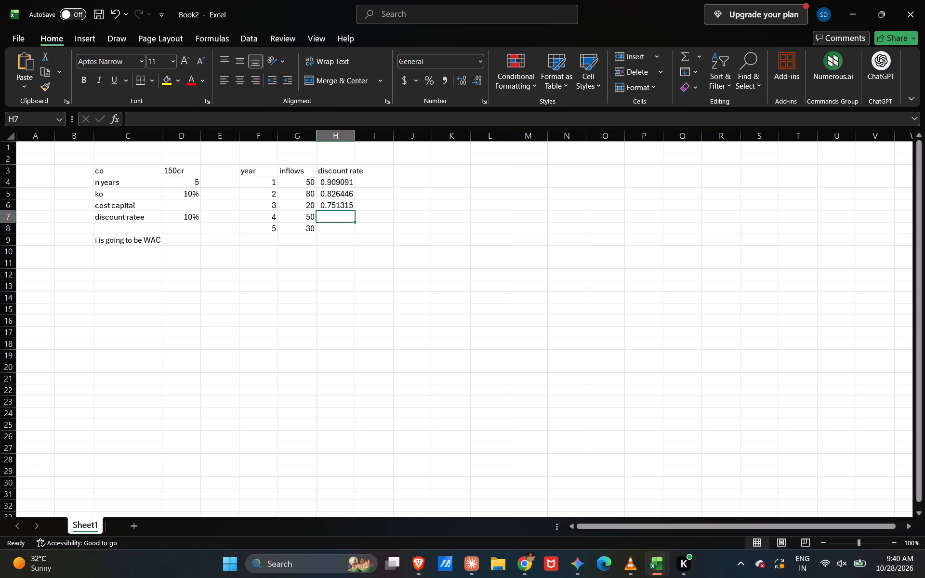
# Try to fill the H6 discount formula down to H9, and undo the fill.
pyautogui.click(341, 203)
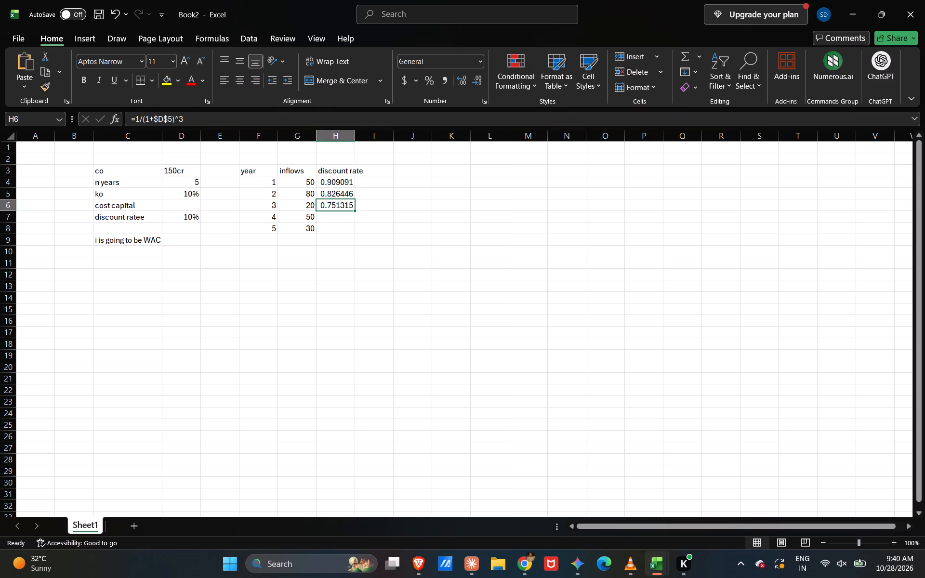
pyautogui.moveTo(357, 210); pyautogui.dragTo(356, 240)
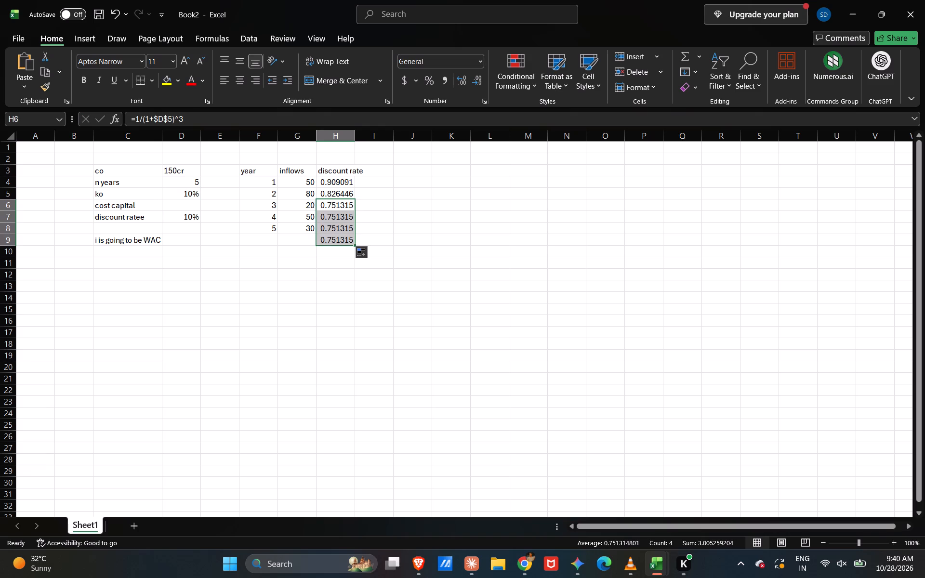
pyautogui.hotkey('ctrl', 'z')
# Replace the fixed exponent in the H6 formula with the year cell, giving =1/(1+$D$5)^F6.
pyautogui.click(334, 205)
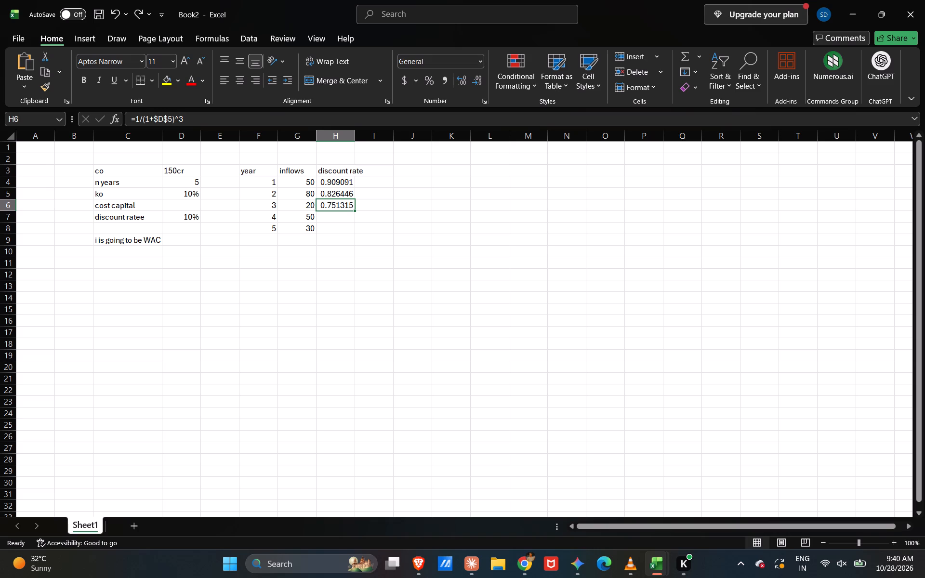
pyautogui.click(339, 204)
pyautogui.click(218, 123)
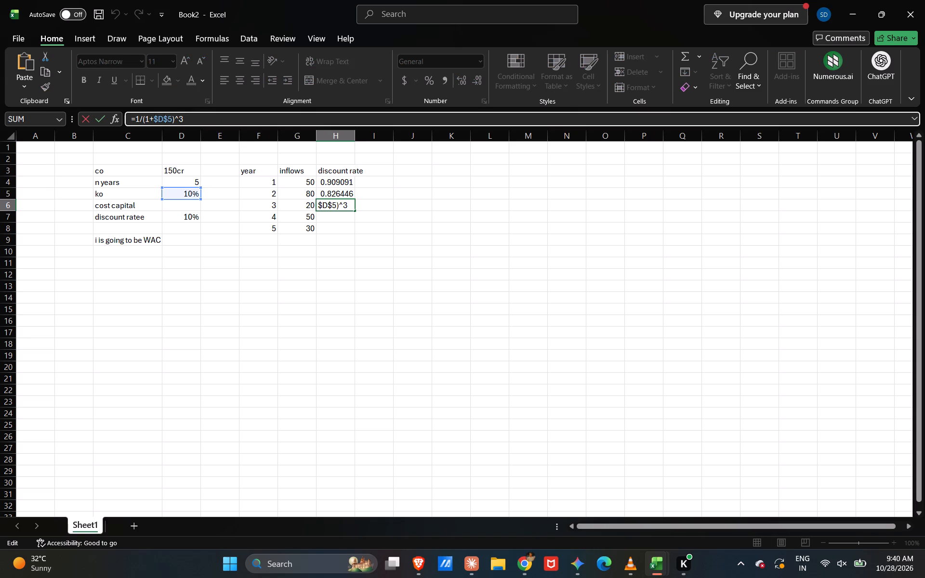
pyautogui.press('BackSpace')
pyautogui.click(261, 210)
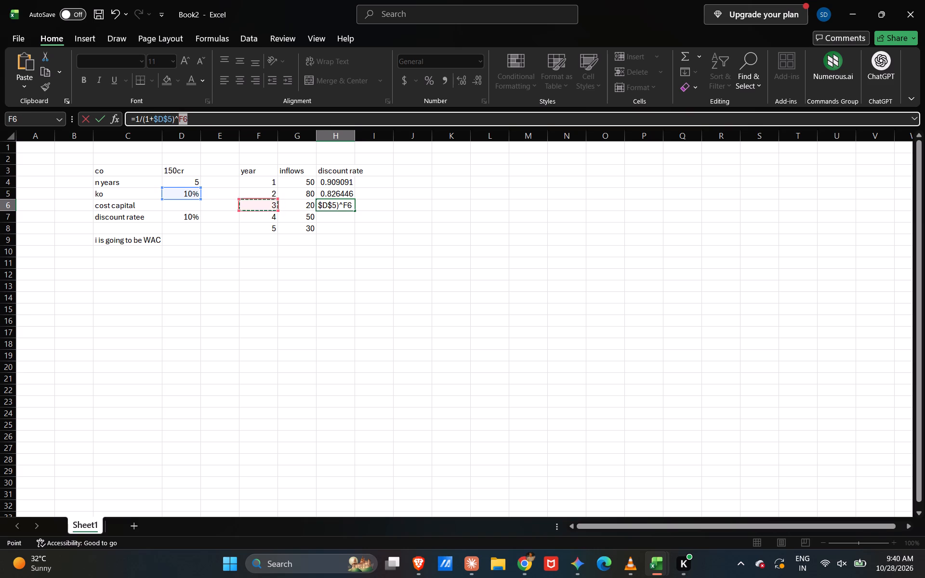
pyautogui.press('Return')
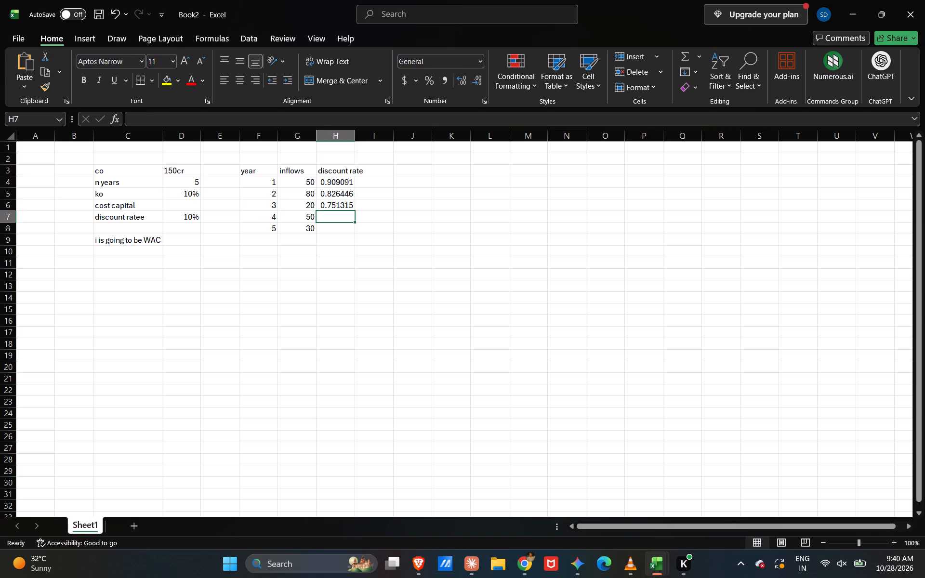
# Fill the H6 discount formula down to H8 for years 4 and 5.
pyautogui.click(344, 206)
pyautogui.moveTo(355, 213); pyautogui.dragTo(357, 230)
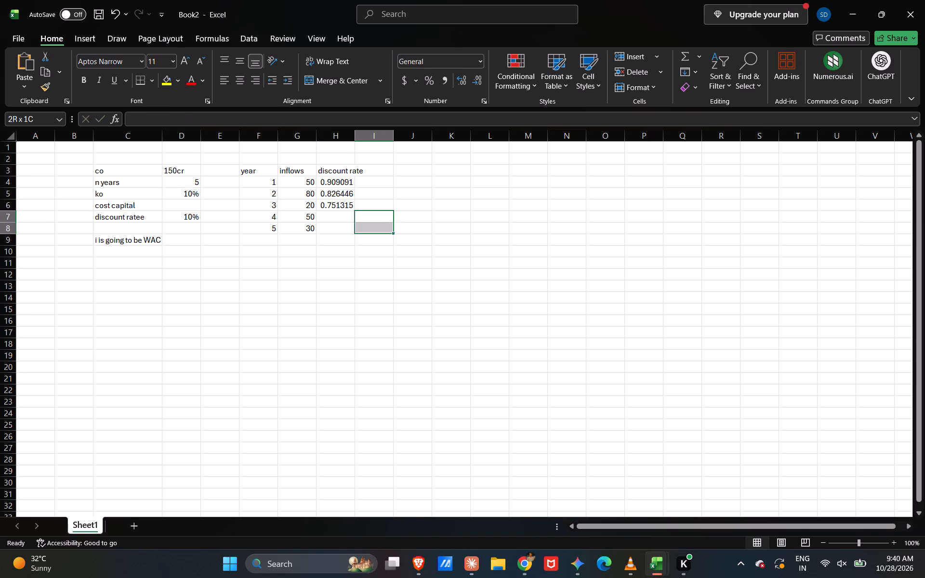
pyautogui.moveTo(357, 230); pyautogui.dragTo(354, 226)
pyautogui.click(343, 204)
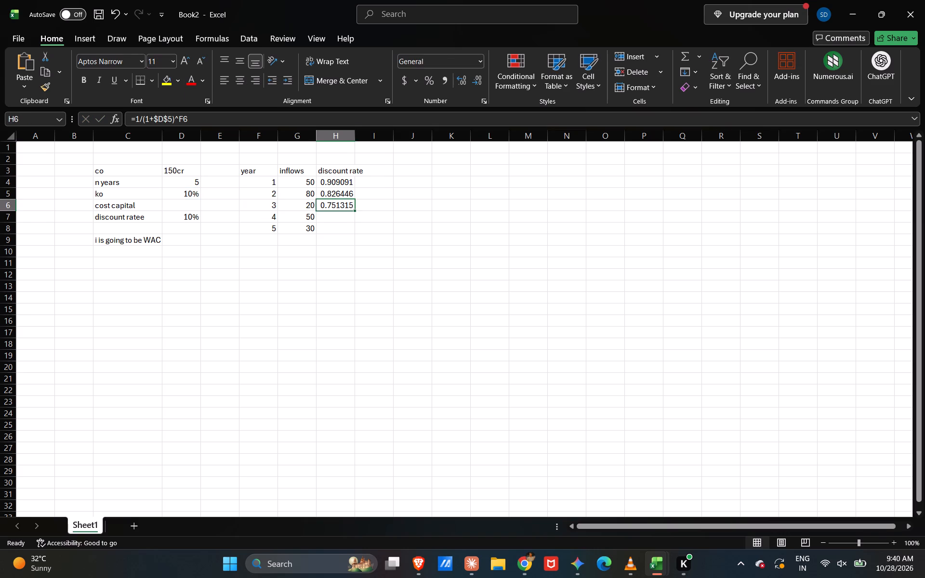
pyautogui.moveTo(355, 210); pyautogui.dragTo(355, 238)
pyautogui.click(383, 214)
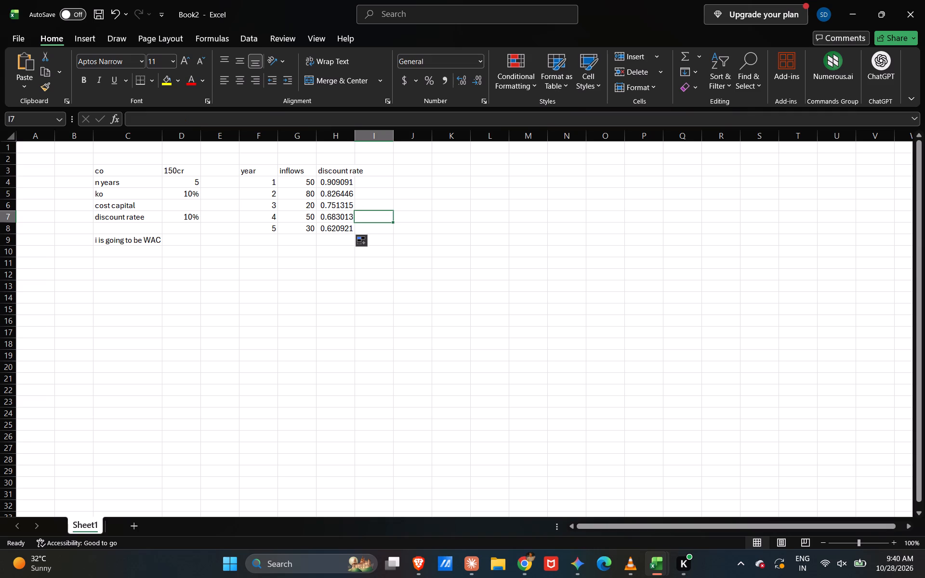
# Widen column H so the "discount rate" header fits.
pyautogui.moveTo(354, 134); pyautogui.dragTo(375, 134)
# Enter the column header "PRESNT VALUE OF INFLOWS" in I3, beside the discount rate header.
pyautogui.click(388, 173)
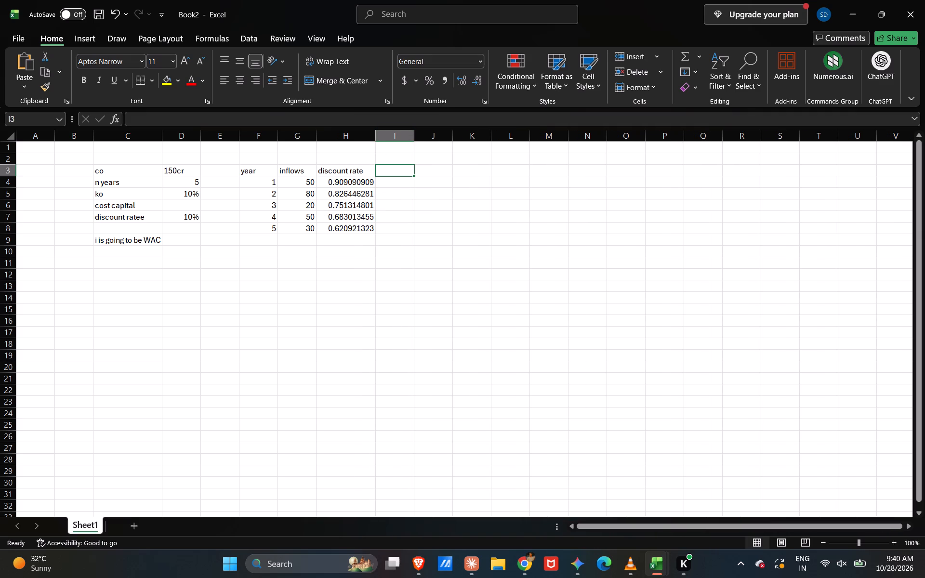
pyautogui.write('PRESNT')
pyautogui.press('space')
pyautogui.write('VALUE O')
pyautogui.write('F INN')
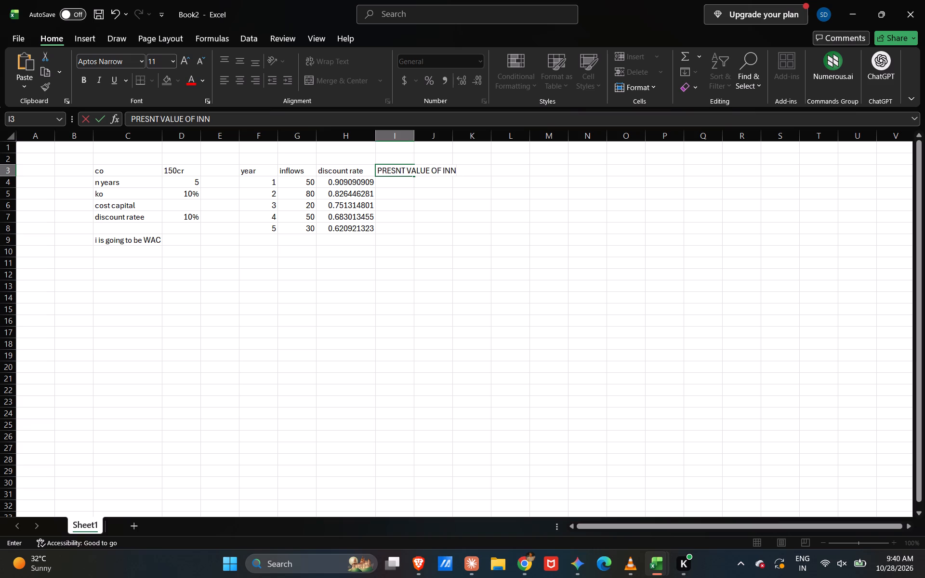
pyautogui.press('BackSpace')
pyautogui.write('FLOWS')
pyautogui.press('Down')
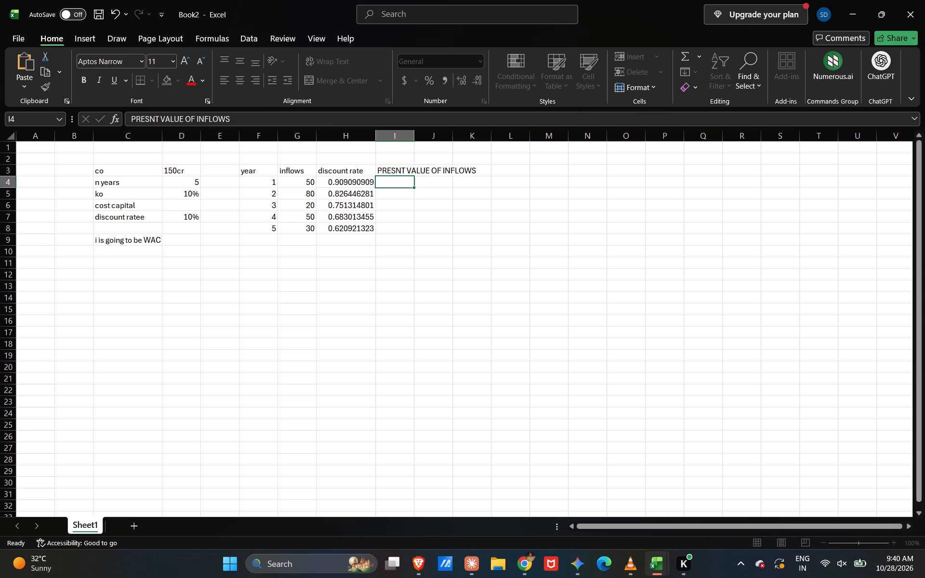
# Enter the year 1 present value formula =G4*H4 in I4, multiplying the inflow by its discount rate.
pyautogui.click(398, 183)
pyautogui.press('=')
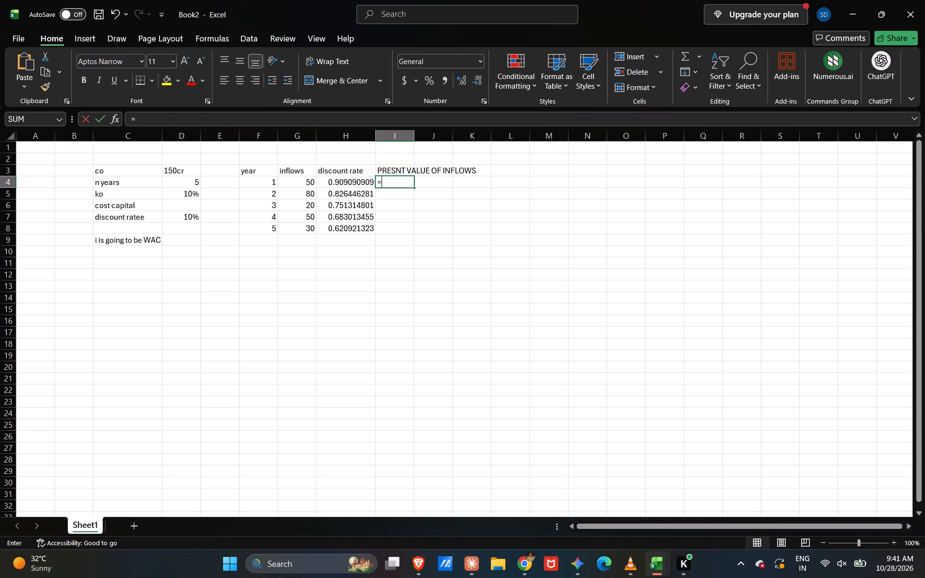
pyautogui.keyDown('shift'); pyautogui.click(294, 182); pyautogui.keyUp('shift')
pyautogui.hotkey('shift', '*')
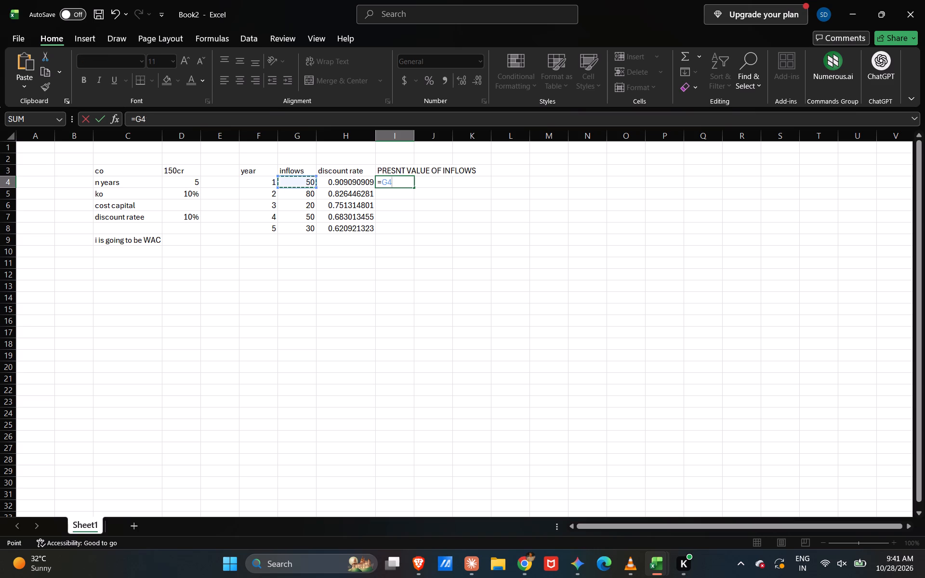
pyautogui.keyDown('shift'); pyautogui.click(357, 185); pyautogui.keyUp('shift')
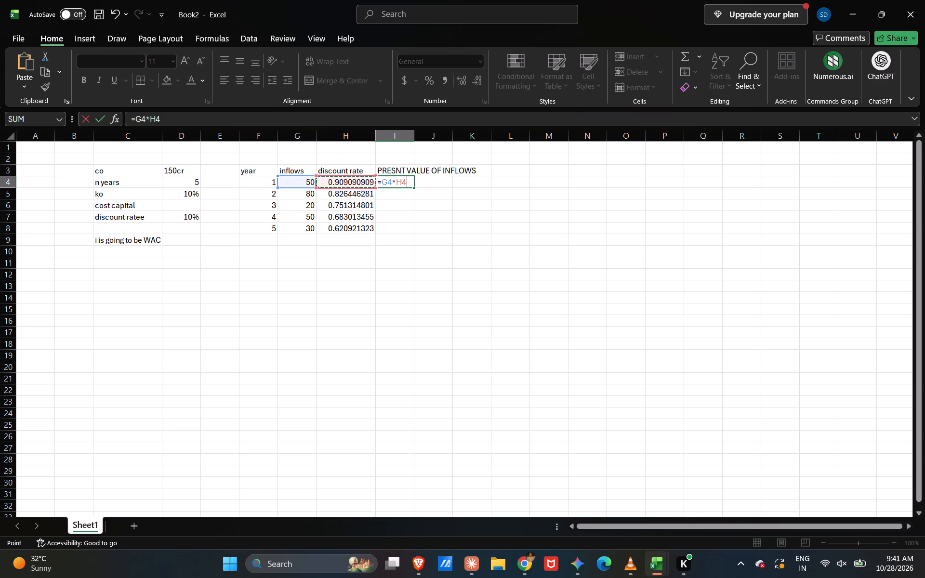
pyautogui.press('Return')
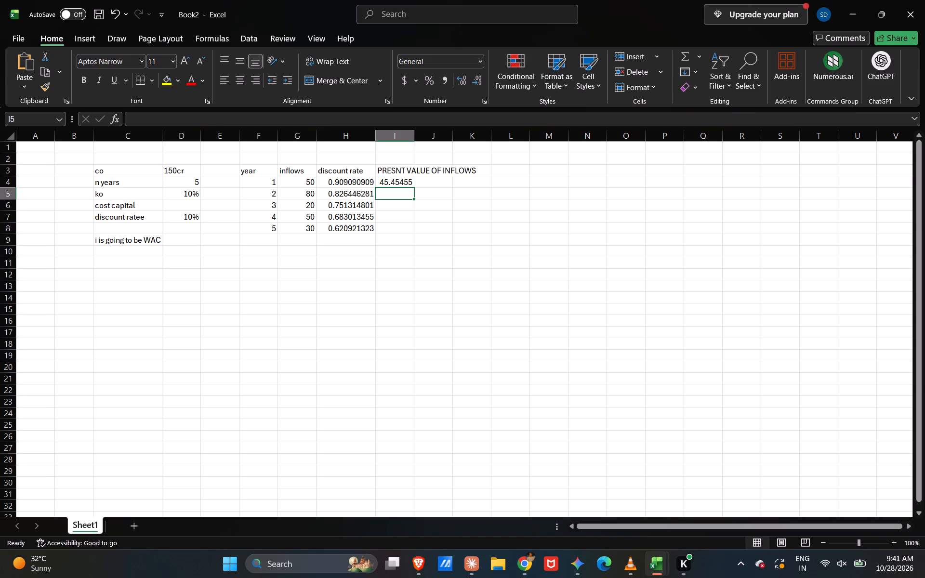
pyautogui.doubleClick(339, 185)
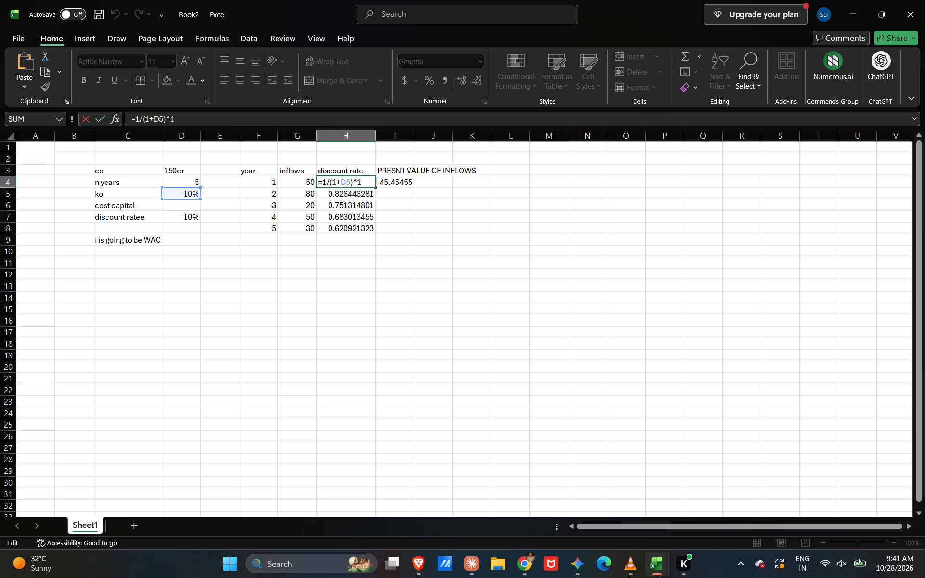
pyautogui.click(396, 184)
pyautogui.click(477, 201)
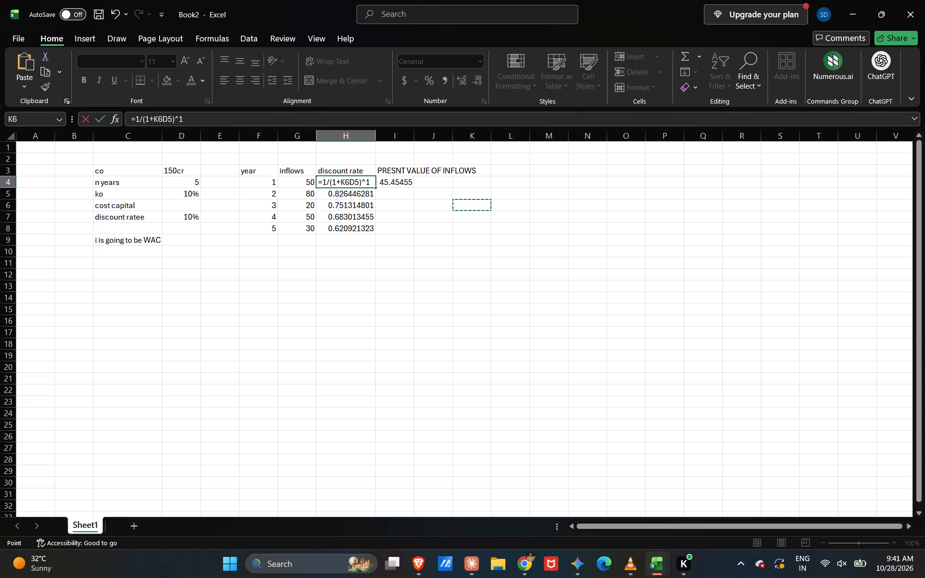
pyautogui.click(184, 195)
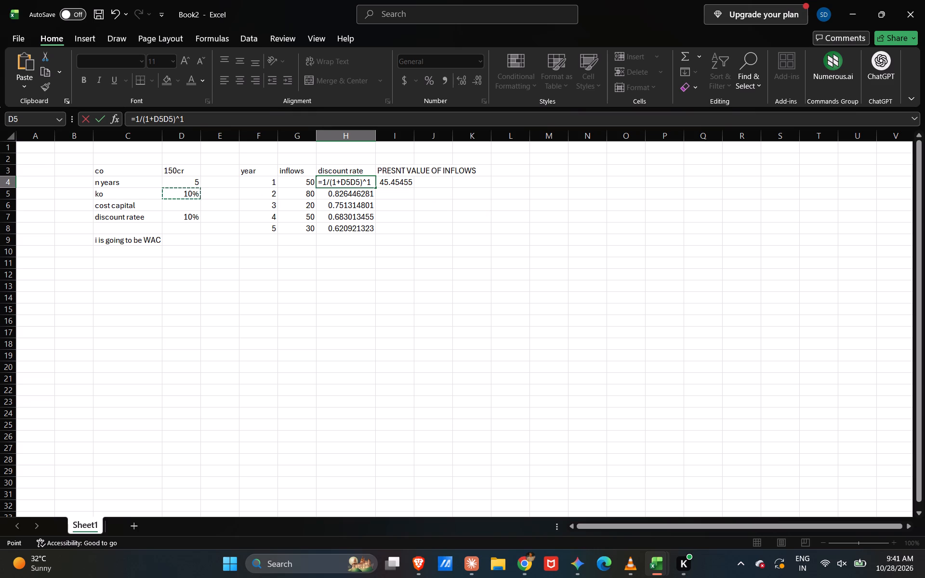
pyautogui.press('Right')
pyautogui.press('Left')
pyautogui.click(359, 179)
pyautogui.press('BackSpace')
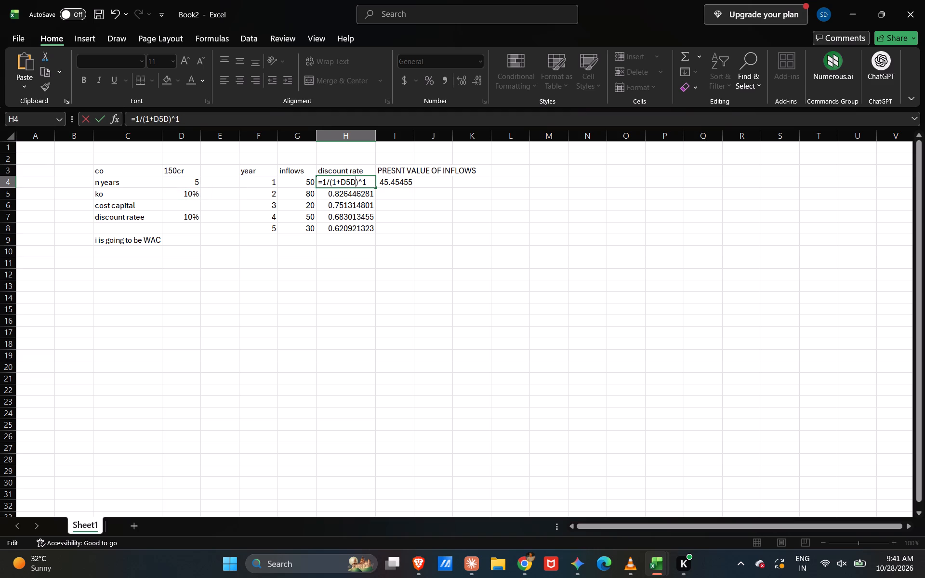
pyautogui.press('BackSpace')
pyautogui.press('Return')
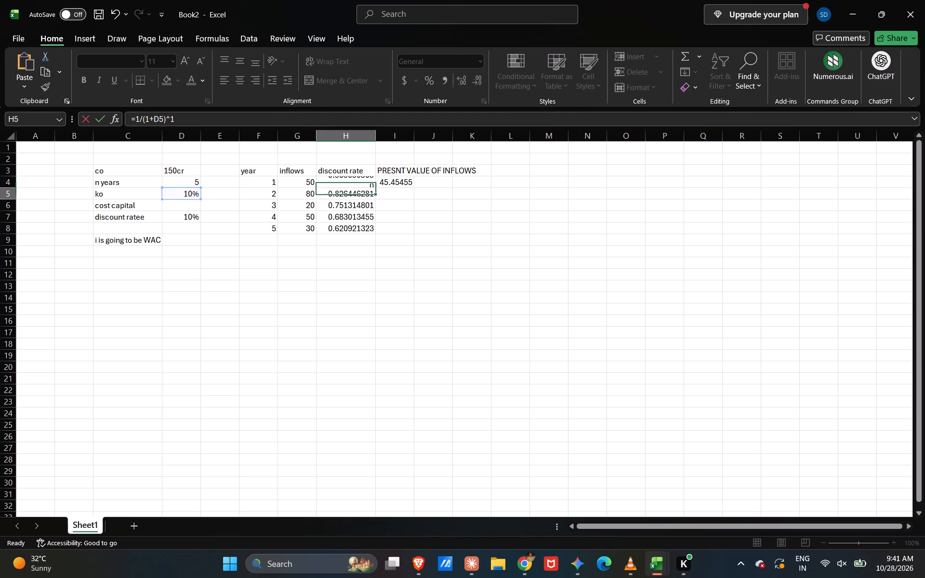
# Fill the I4 present value formula down to I8 for years 2 to 5.
pyautogui.click(409, 181)
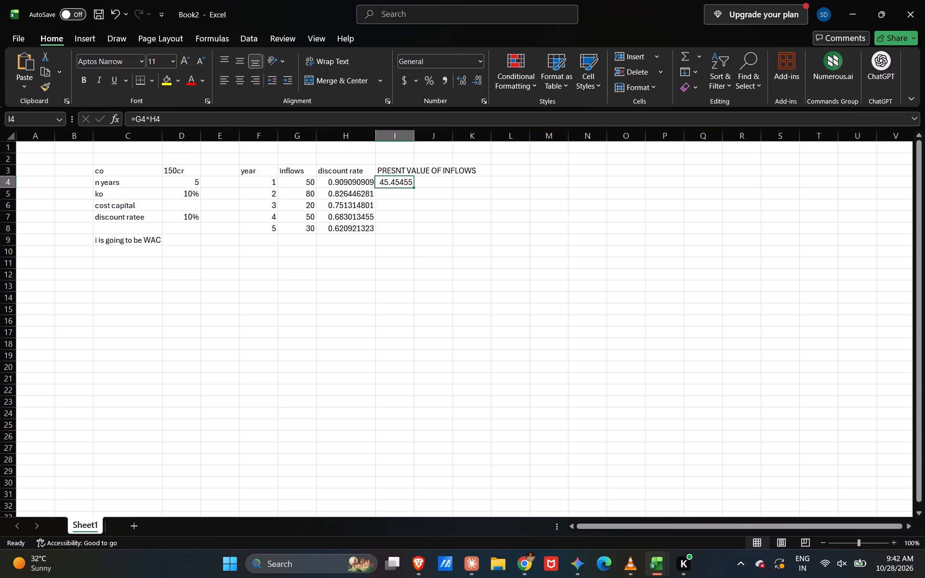
pyautogui.moveTo(414, 188); pyautogui.dragTo(420, 233)
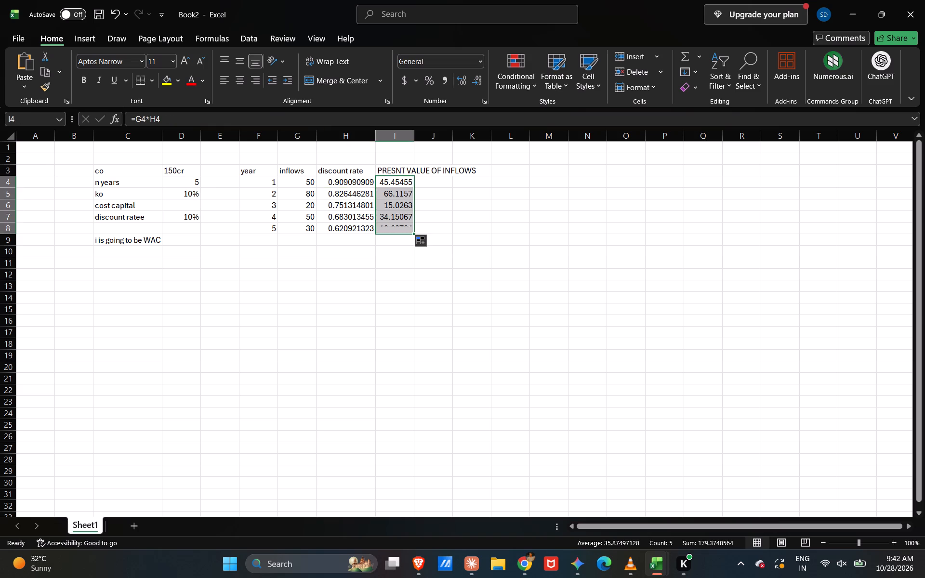
pyautogui.click(460, 216)
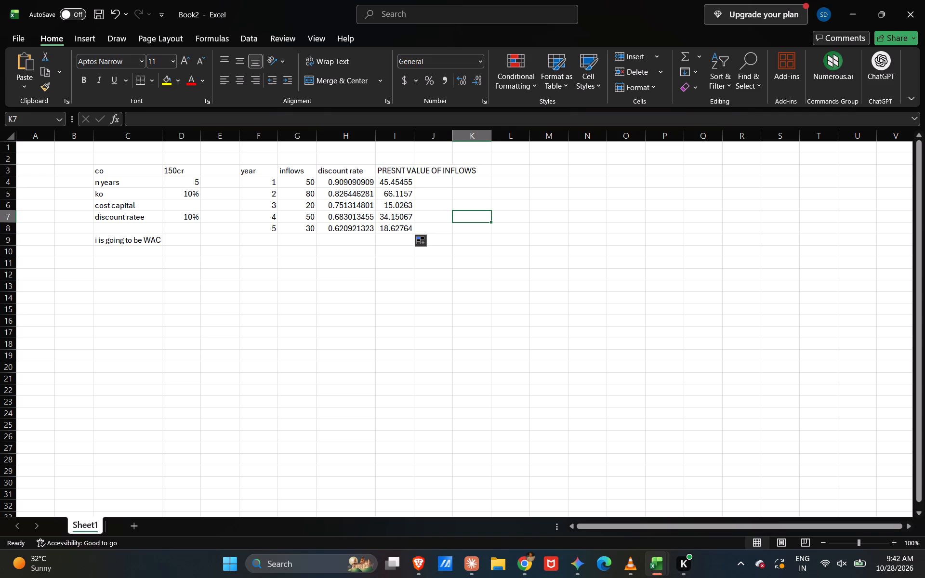
# Change the inflows column header in G3 to "PROJECTED inflows".
pyautogui.doubleClick(292, 171)
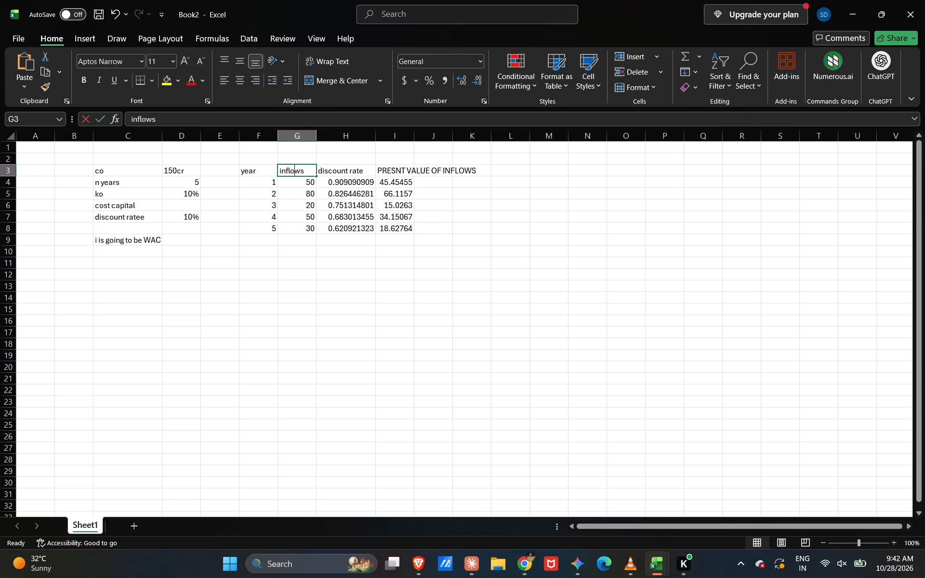
pyautogui.click(279, 172)
pyautogui.write('PROJ')
pyautogui.write('ECTED')
pyautogui.press('space')
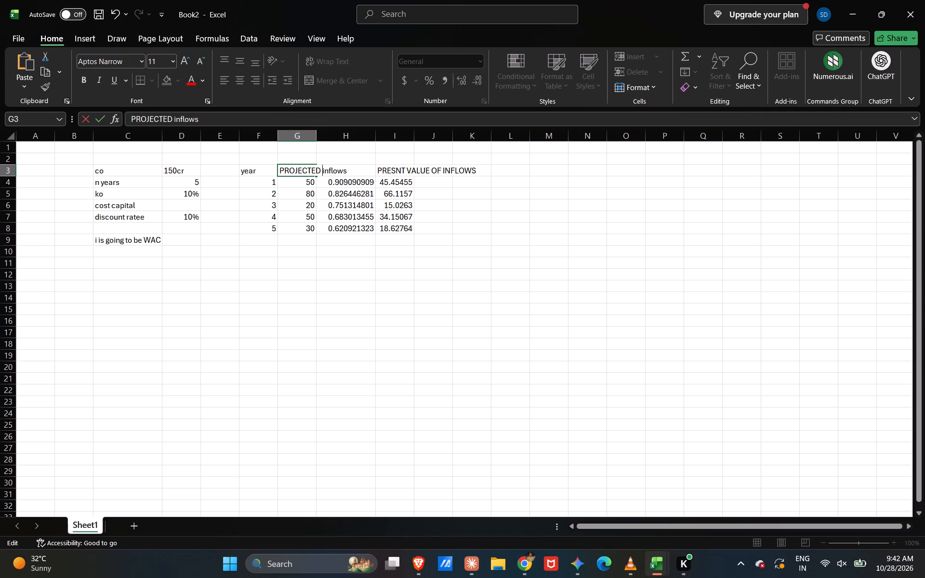
pyautogui.click(428, 232)
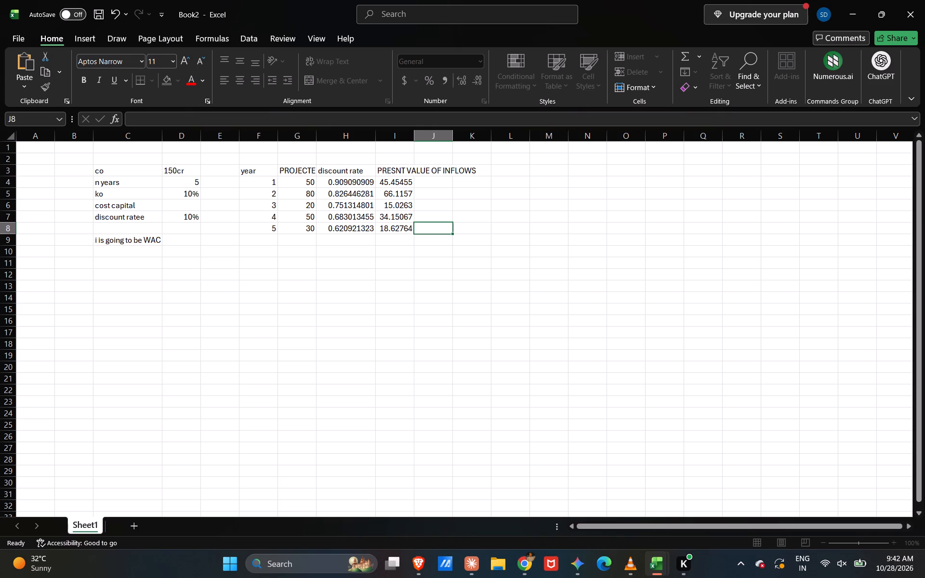
# Open the discount rate formulas for years 2 and 3 in H5 and H6 and compare their references.
pyautogui.doubleClick(359, 194)
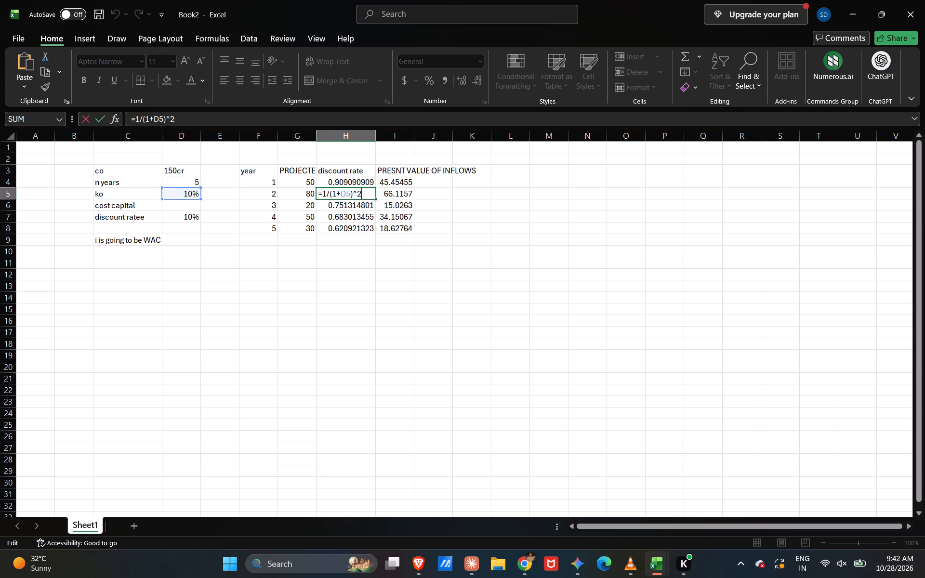
pyautogui.click(353, 207)
pyautogui.doubleClick(353, 207)
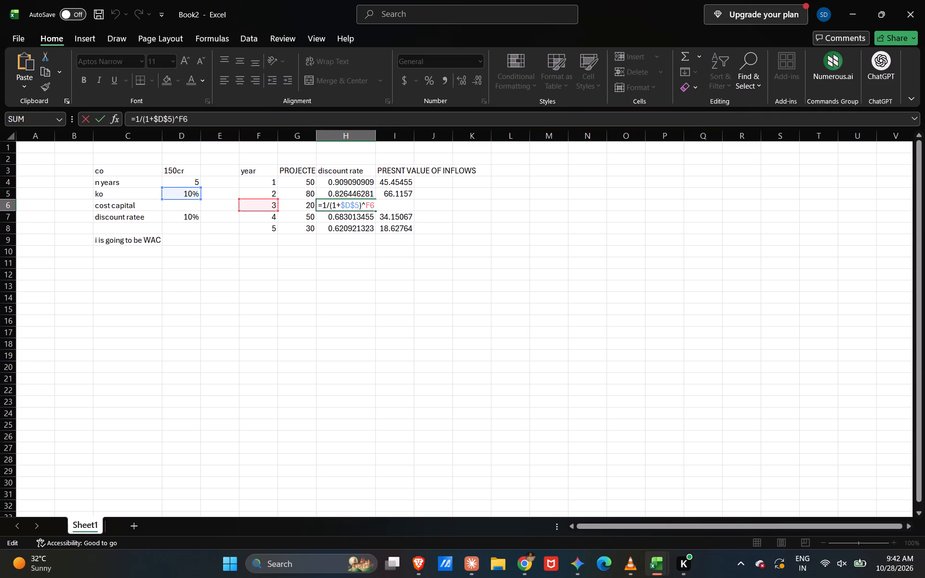
pyautogui.click(355, 196)
pyautogui.doubleClick(355, 196)
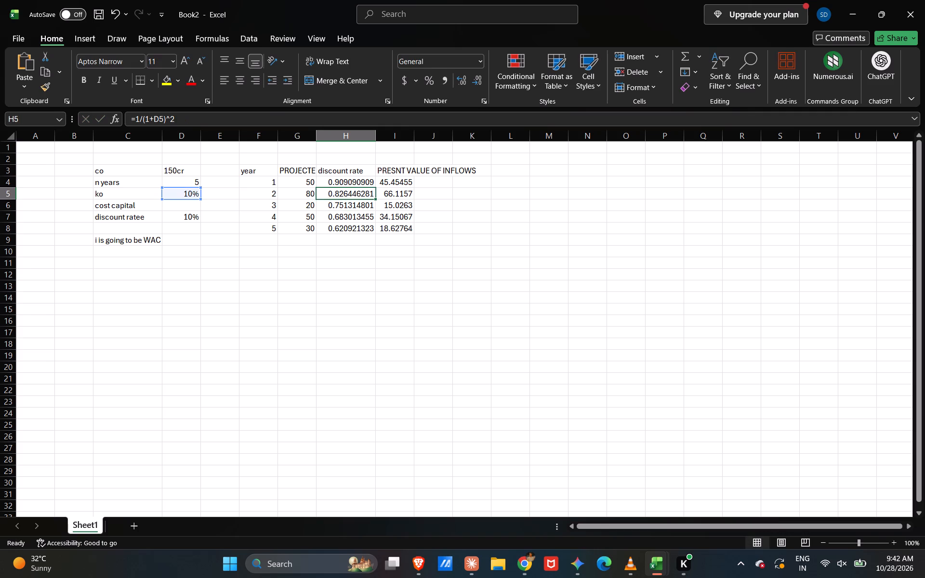
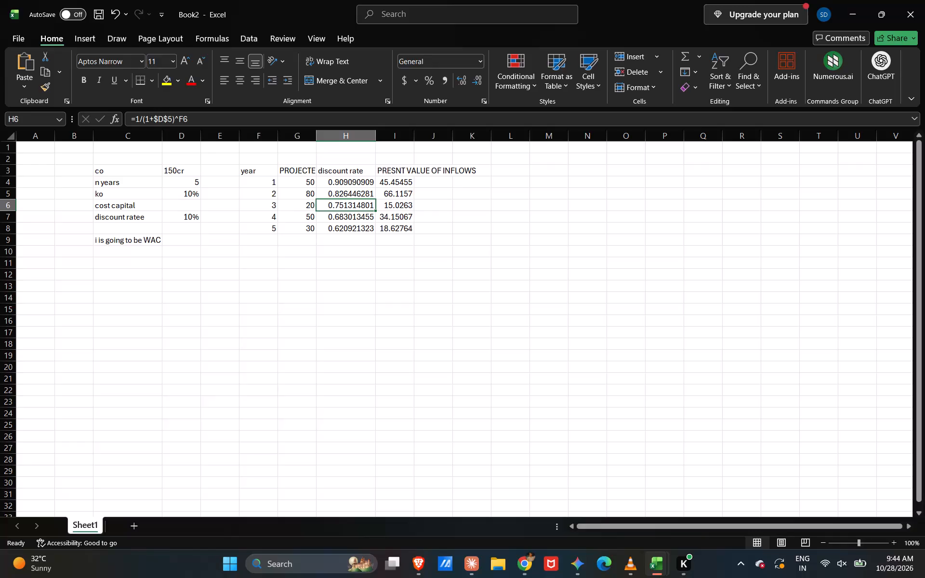
# Open the year 3 discount rate formula in H6 to check which cells it references.
pyautogui.doubleClick(356, 209)
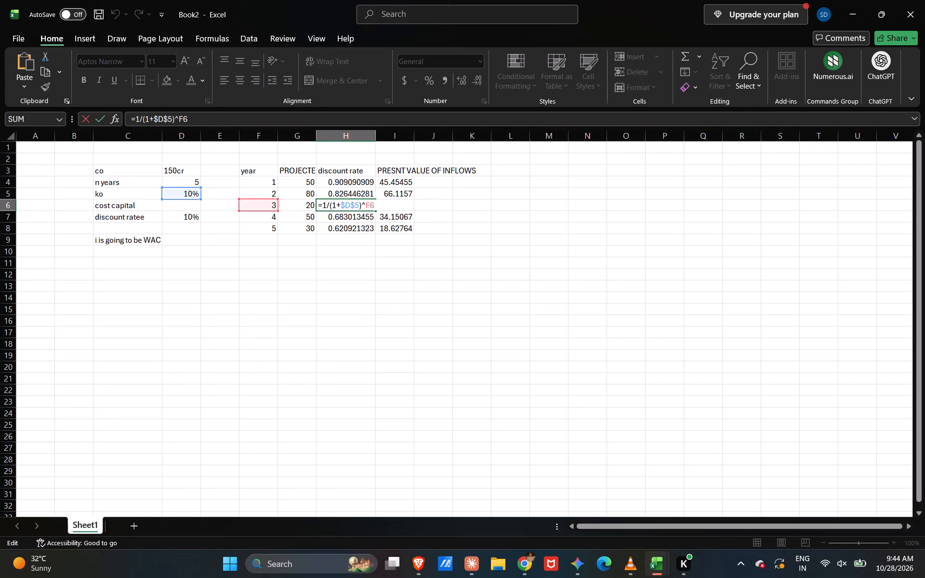
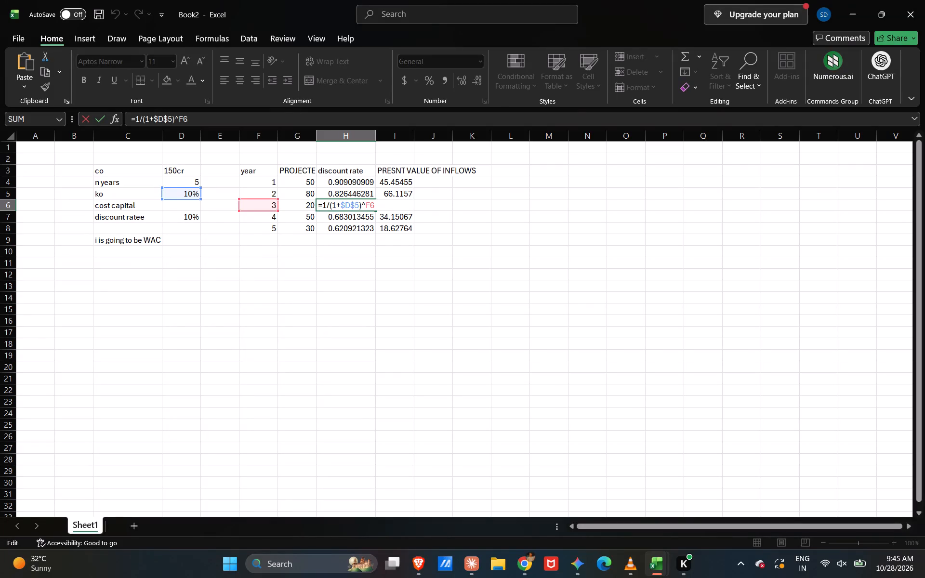
# Enter the label "pv of inflow" in H9, directly below the discount rate column.
pyautogui.press('Return')
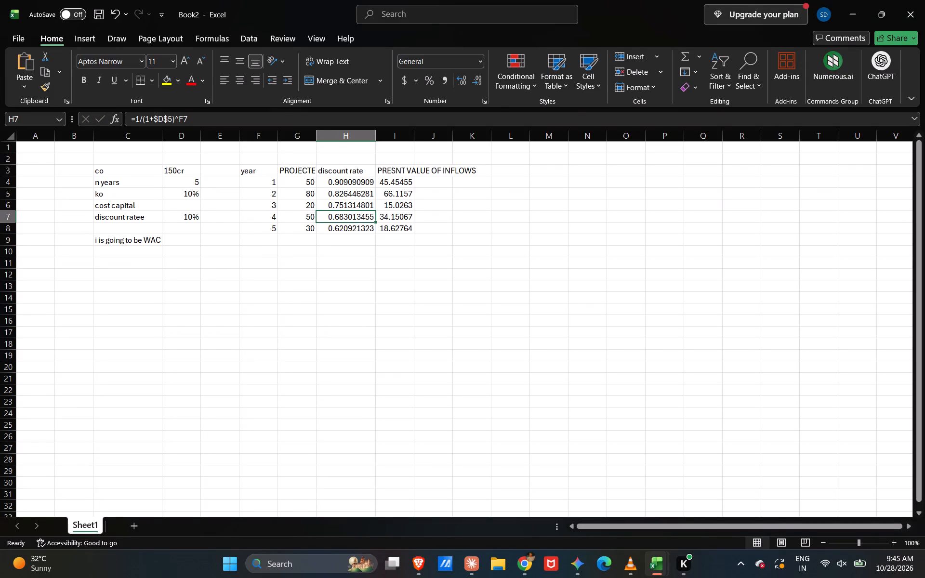
pyautogui.click(343, 244)
pyautogui.write('pv f in')
pyautogui.press('BackSpace')
pyautogui.press('BackSpace')
pyautogui.press('BackSpace')
pyautogui.press('BackSpace')
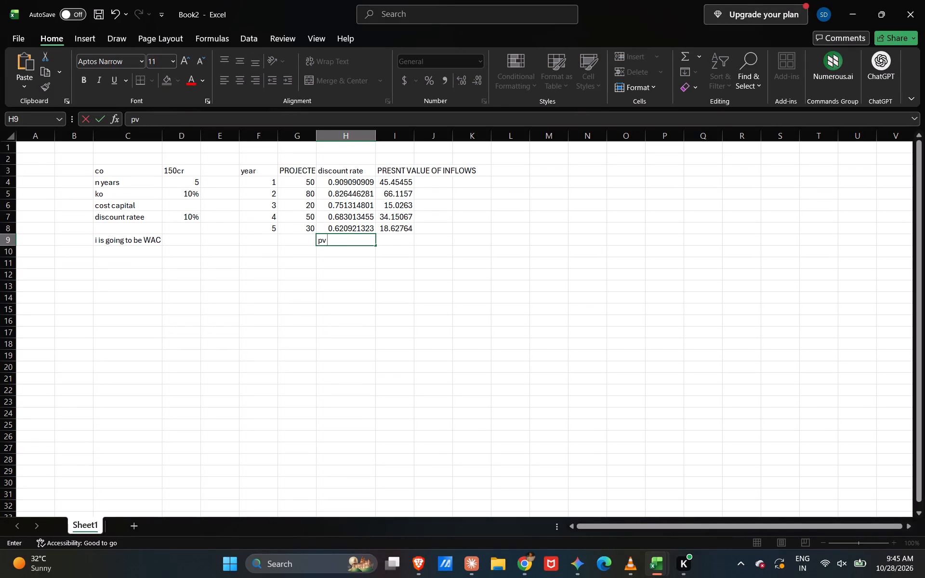
pyautogui.write('of inflow')
pyautogui.press('Right')
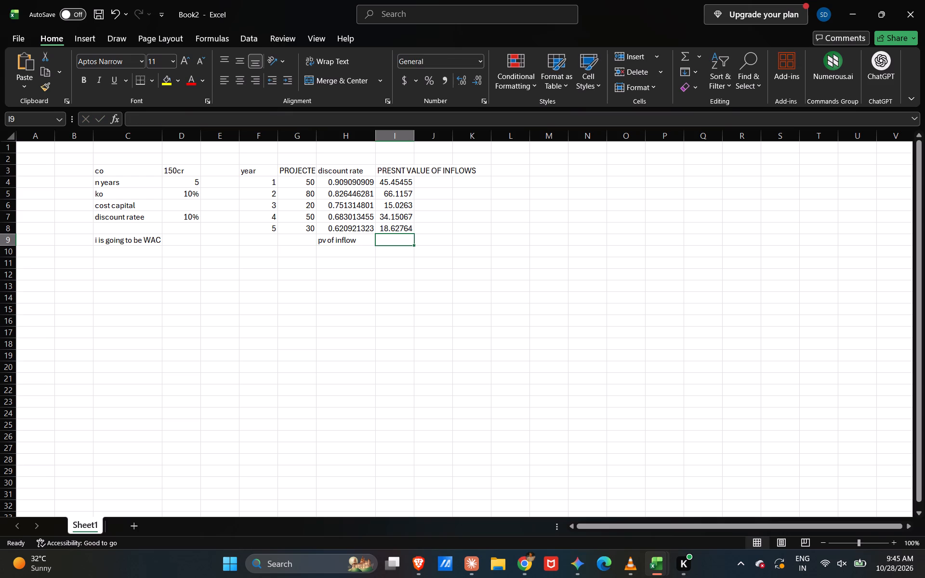
# Total the yearly present values I4:I8 into I9 with AutoSum.
pyautogui.press('=')
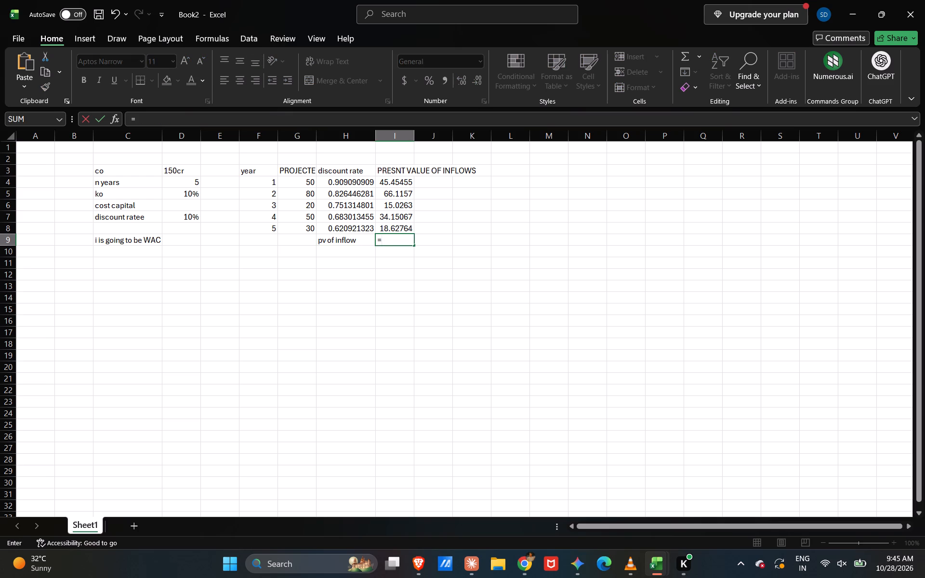
pyautogui.press('BackSpace')
pyautogui.moveTo(397, 181); pyautogui.dragTo(396, 228)
pyautogui.click(686, 58)
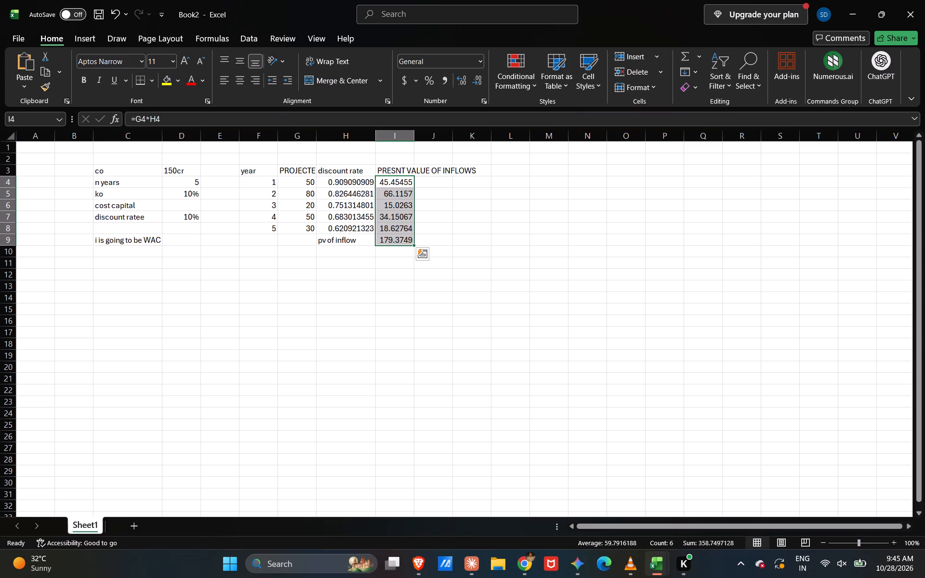
pyautogui.click(373, 286)
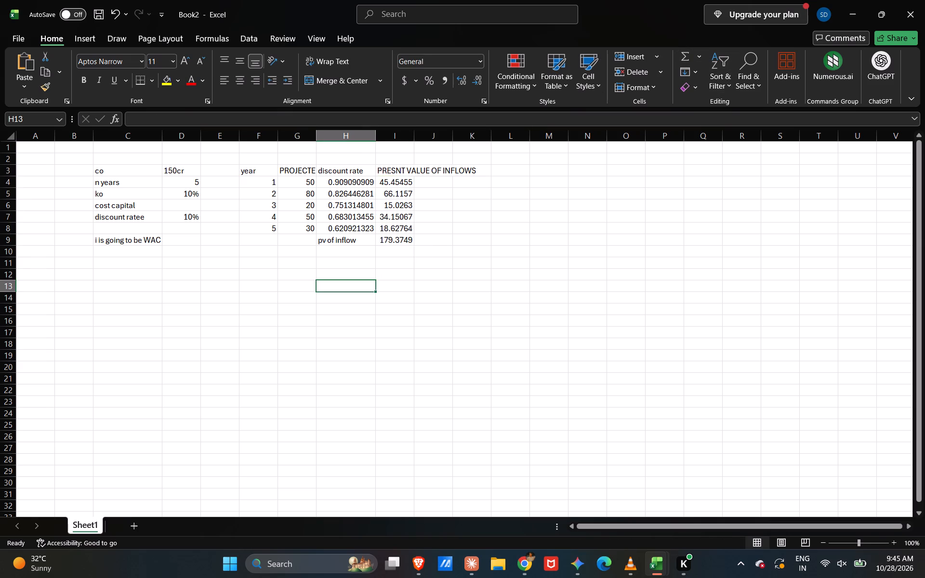
# Add a "less- co" row beneath the inflow total, with the label in H10 and 150 in I10.
pyautogui.click(333, 250)
pyautogui.write('less- co')
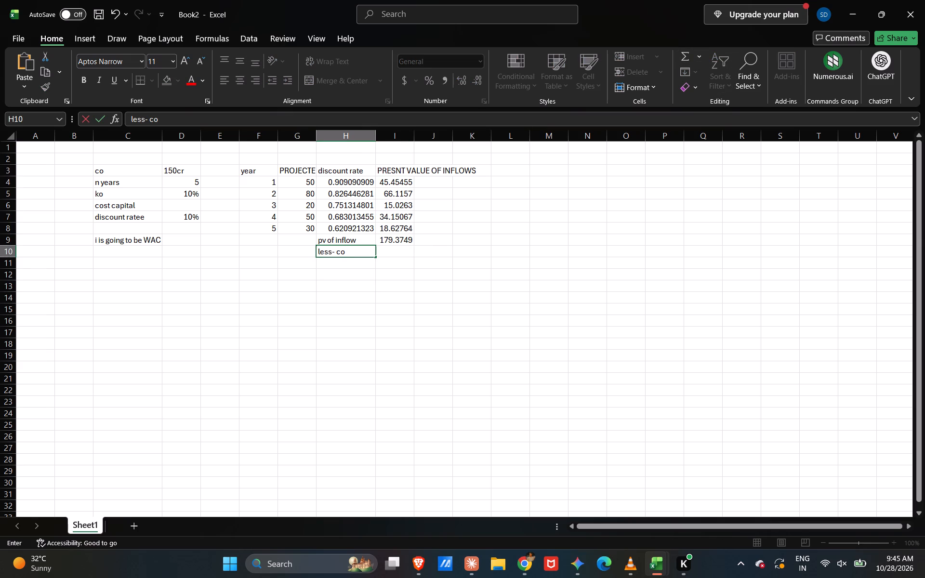
pyautogui.click(401, 257)
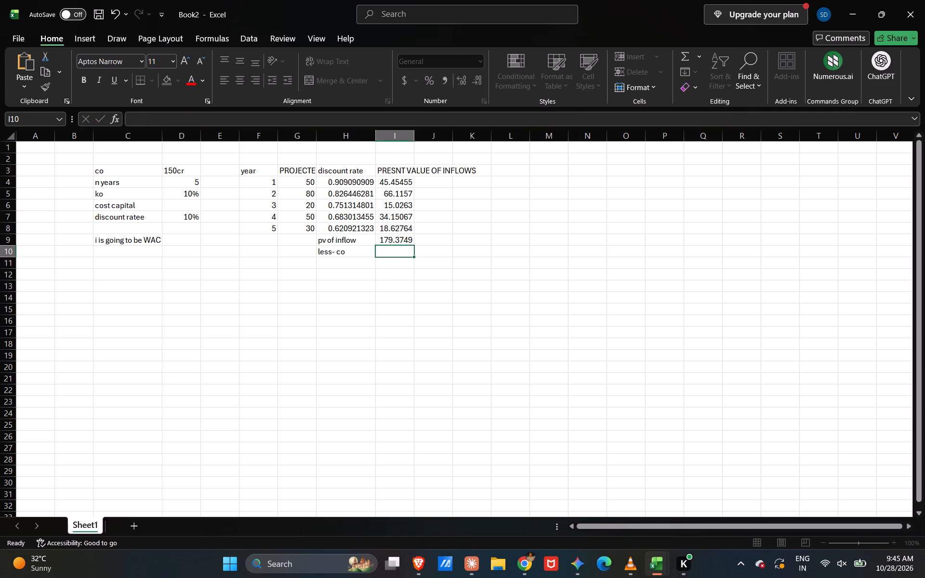
pyautogui.write('150')
pyautogui.press('Down')
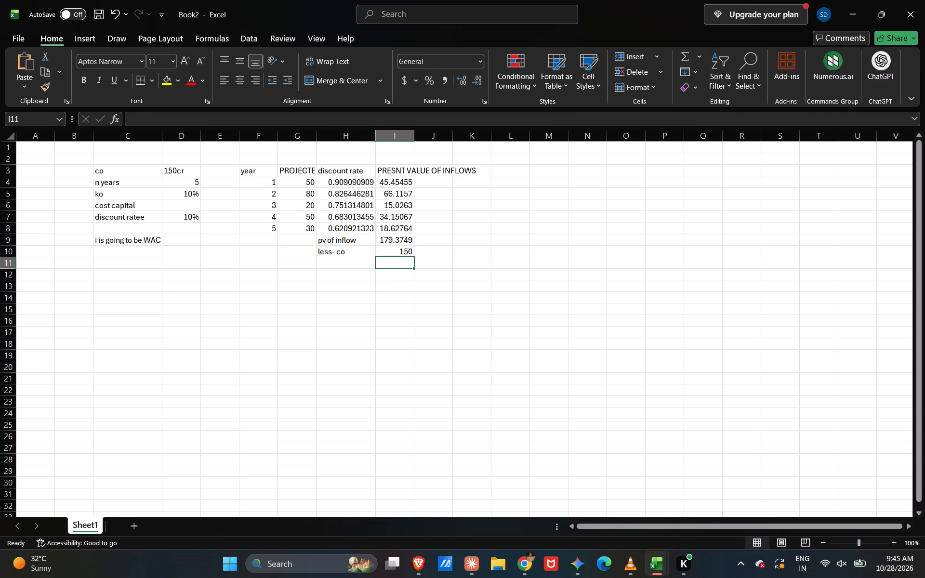
# Label H11 "Net present value" and calculate it in I11 with the formula =I9-I10.
pyautogui.press('Left')
pyautogui.hotkey('shift', 'n')
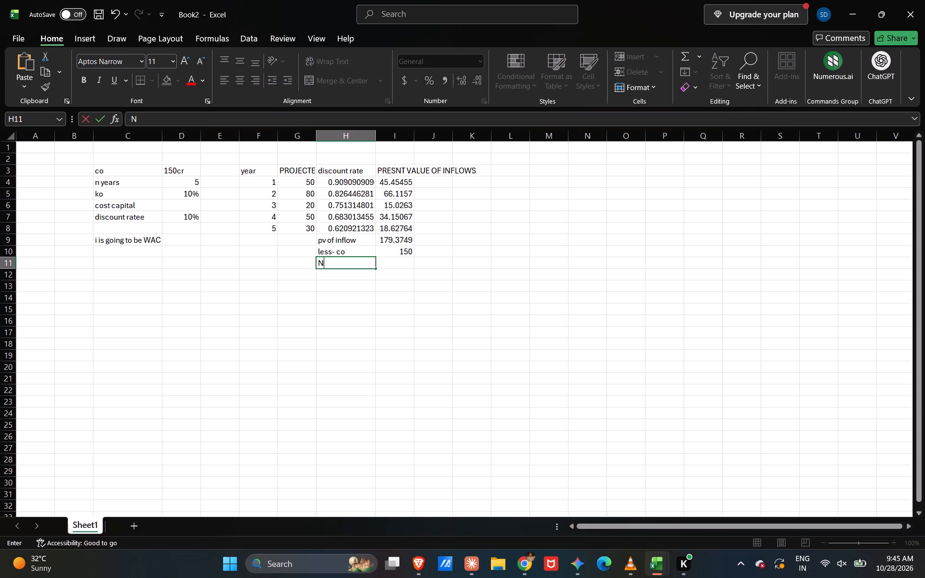
pyautogui.write('et present value')
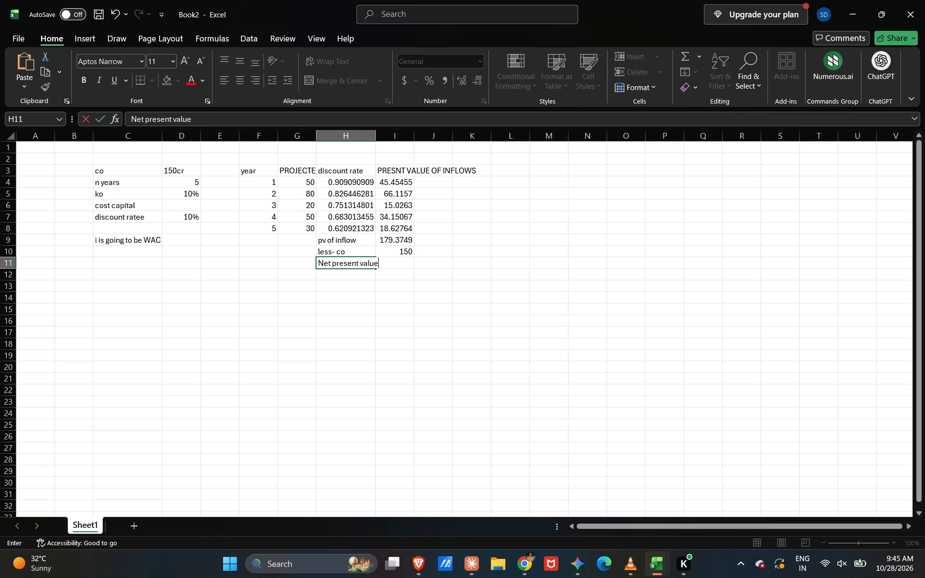
pyautogui.press('Right')
pyautogui.press('=')
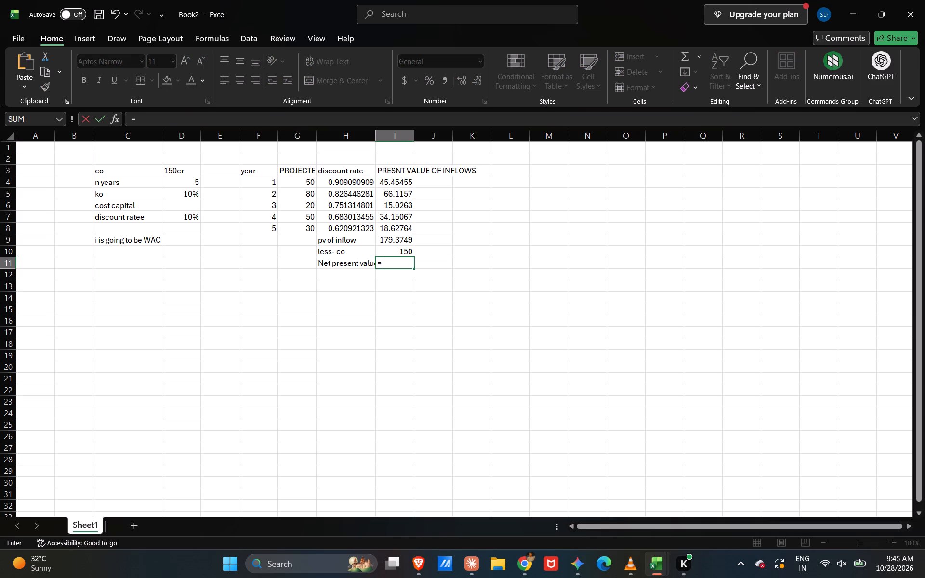
pyautogui.keyDown('shift'); pyautogui.click(405, 240); pyautogui.keyUp('shift')
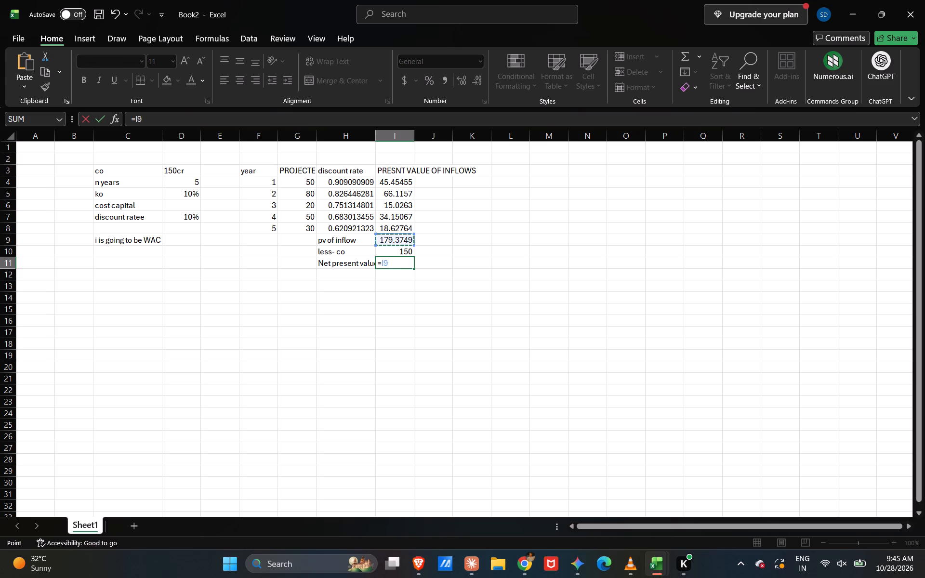
pyautogui.press('=')
pyautogui.press('BackSpace')
pyautogui.press('-')
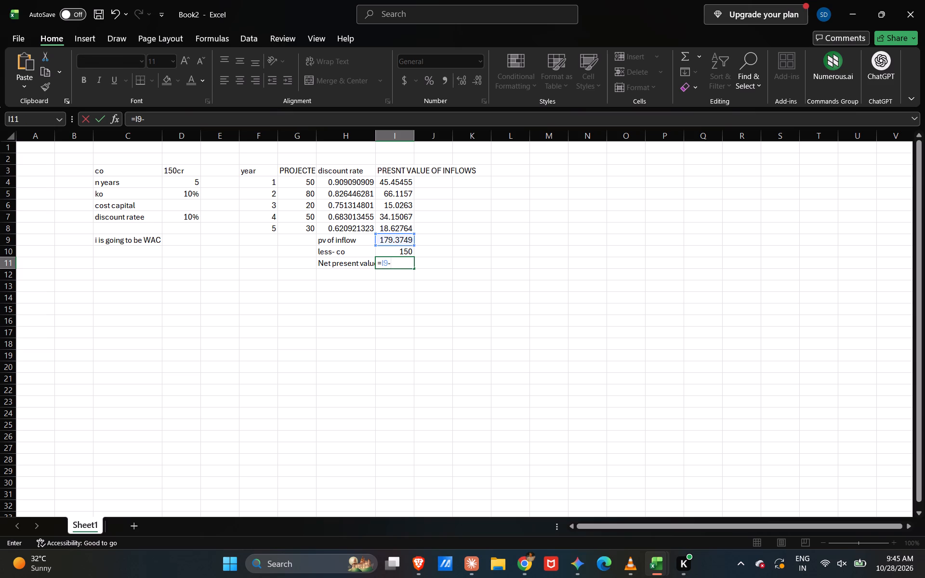
pyautogui.keyDown('shift'); pyautogui.click(405, 251); pyautogui.keyUp('shift')
pyautogui.press('Return')
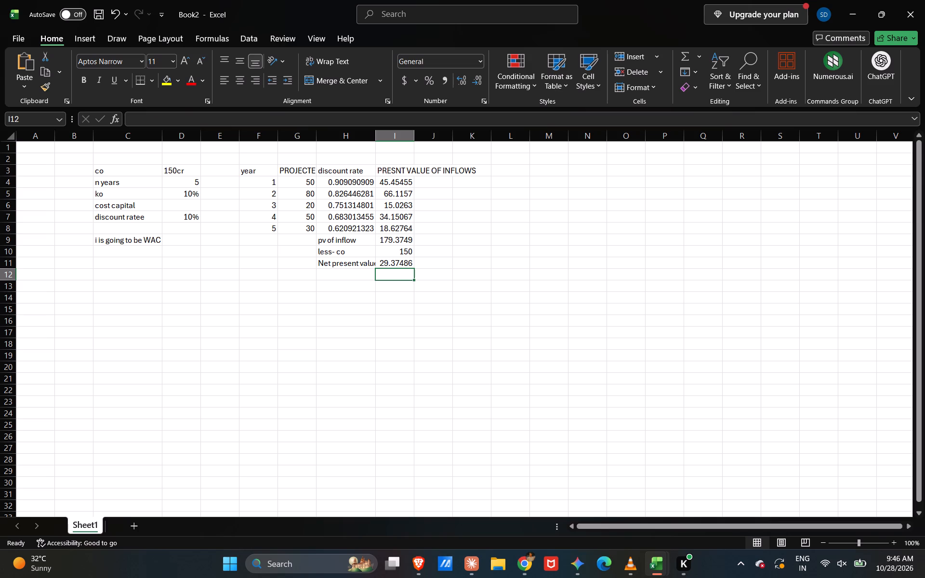
# Enter the note "time value of money" in H2, above the discount rate heading.
pyautogui.click(333, 158)
pyautogui.write('time value of moe')
pyautogui.press('BackSpace')
pyautogui.write('ney')
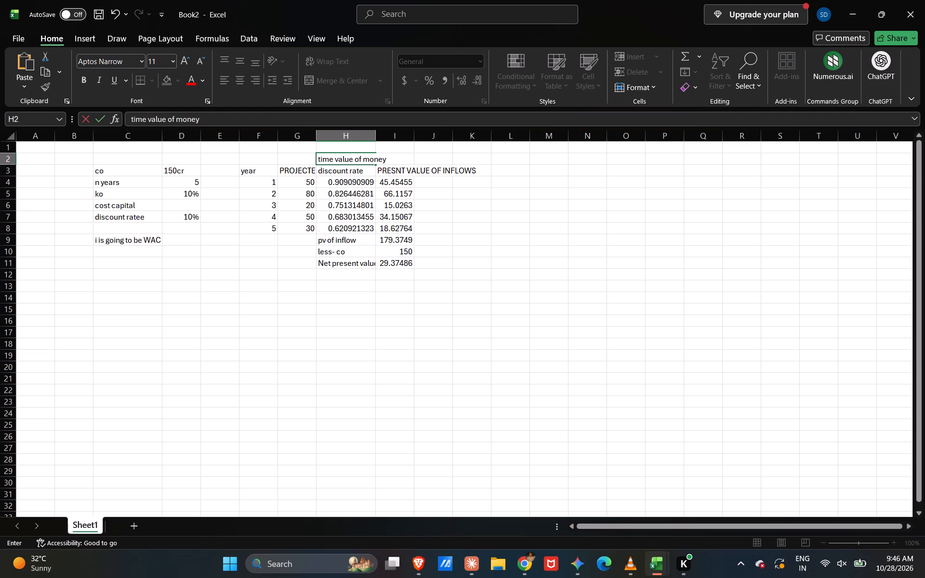
pyautogui.click(503, 185)
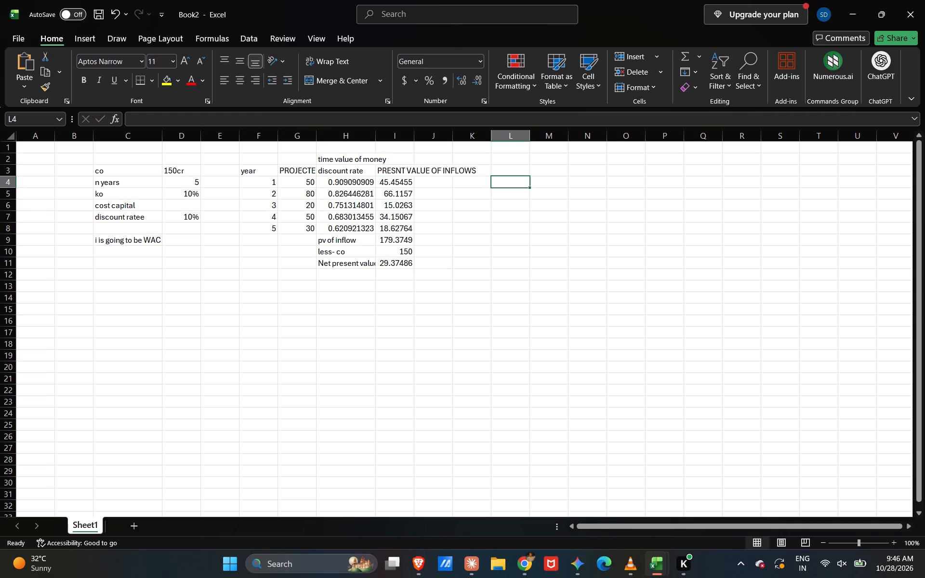
# Enter the note "I is coom cost of capital" in C10, below the WAC note.
pyautogui.click(116, 255)
pyautogui.write('i is')
pyautogui.press('space')
pyautogui.write('coom codt')
pyautogui.press('space')
pyautogui.press('BackSpace')
pyautogui.press('BackSpace')
pyautogui.press('BackSpace')
pyautogui.write('st off fc')
pyautogui.press('BackSpace')
pyautogui.press('BackSpace')
pyautogui.press('BackSpace')
pyautogui.press('BackSpace')
pyautogui.press('space')
pyautogui.write('cao')
pyautogui.press('BackSpace')
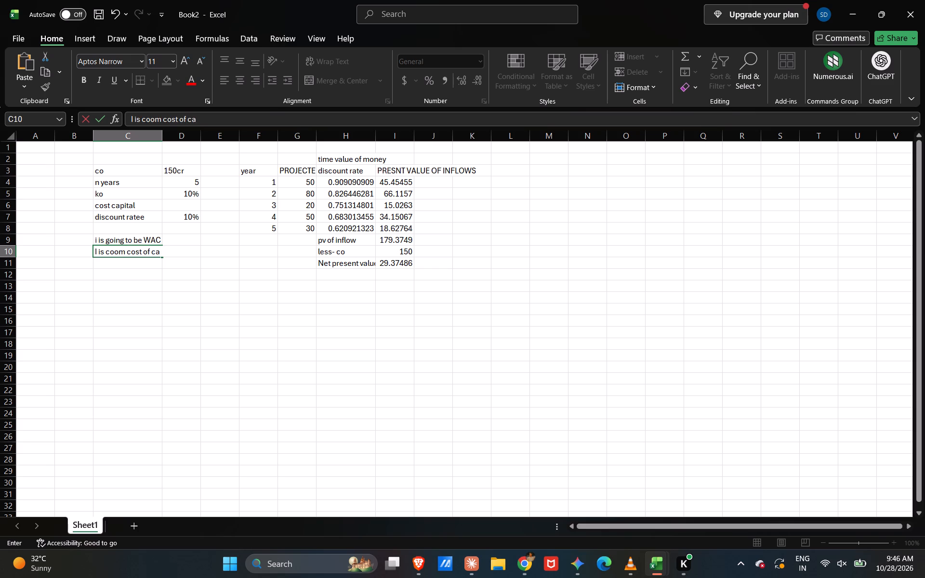
pyautogui.write('pital')
pyautogui.press('space')
pyautogui.click(323, 294)
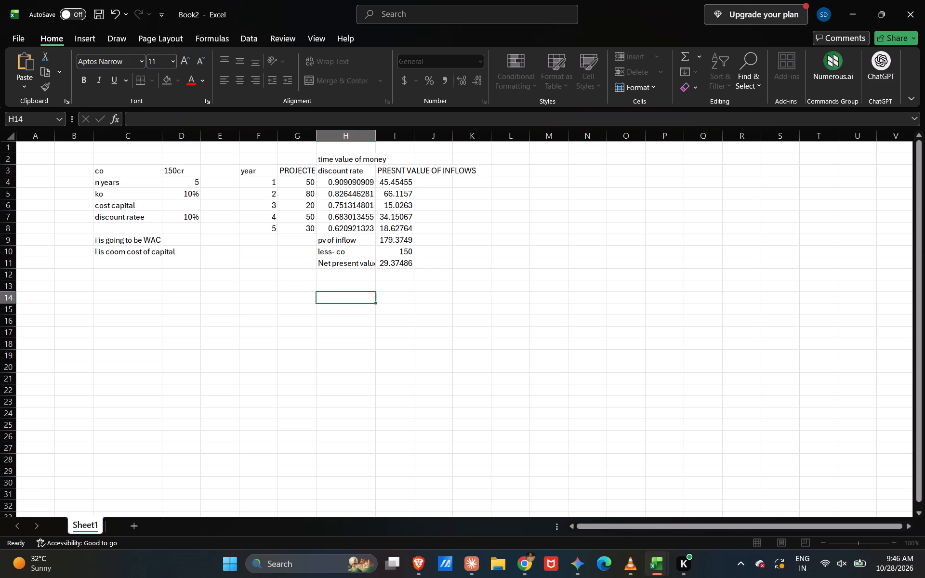
# Change the capital I at the start of the C10 note to a lowercase i.
pyautogui.click(103, 252)
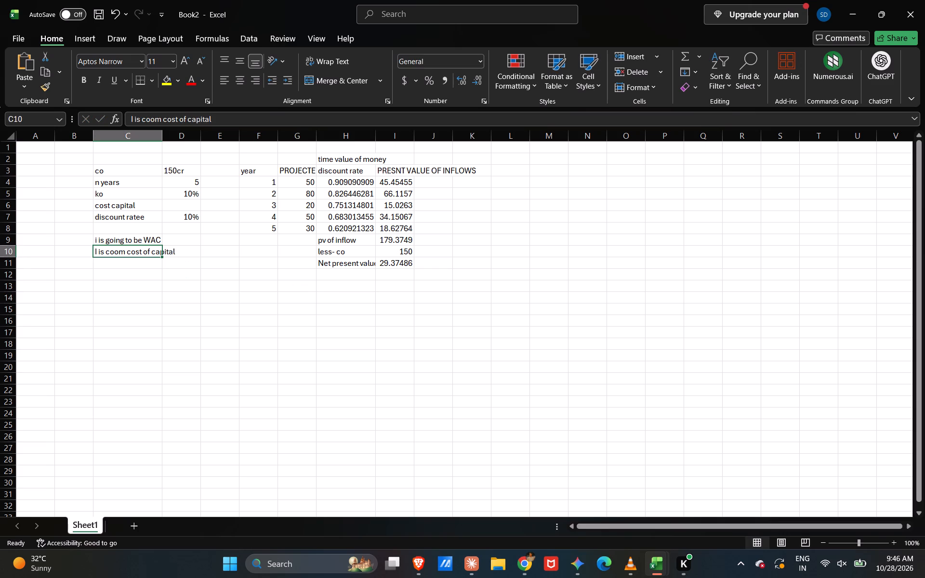
pyautogui.click(132, 119)
pyautogui.press('\\')
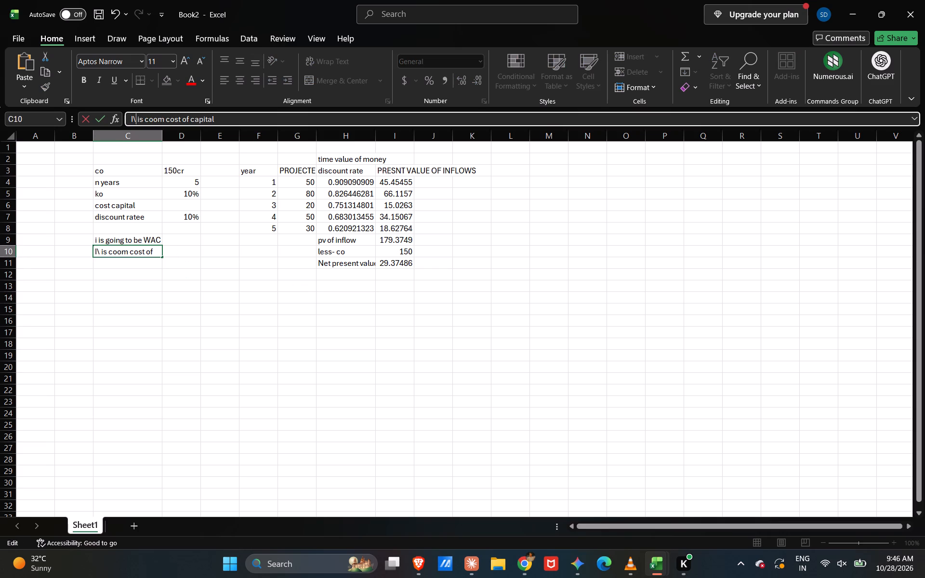
pyautogui.press('BackSpace')
pyautogui.press('BackSpace')
pyautogui.press('i')
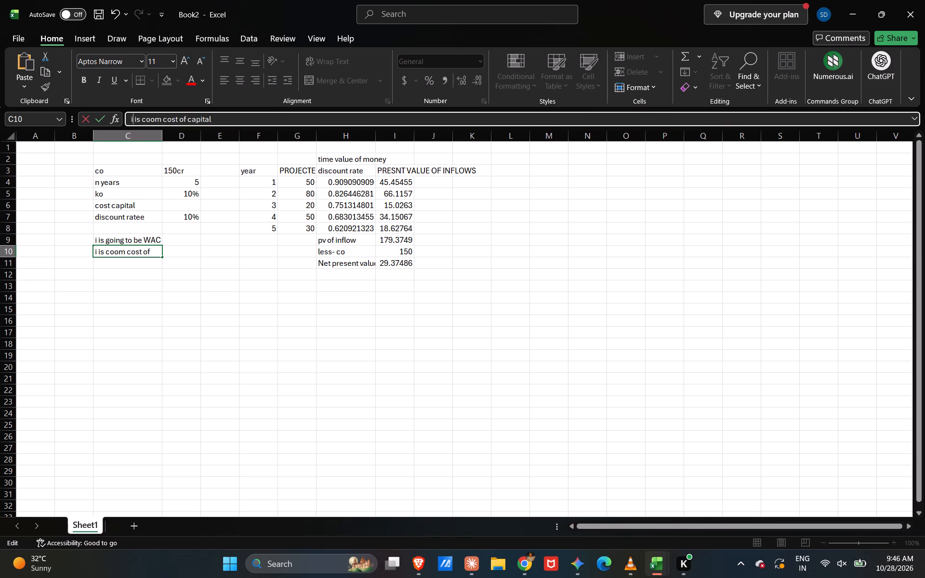
pyautogui.press('Return')
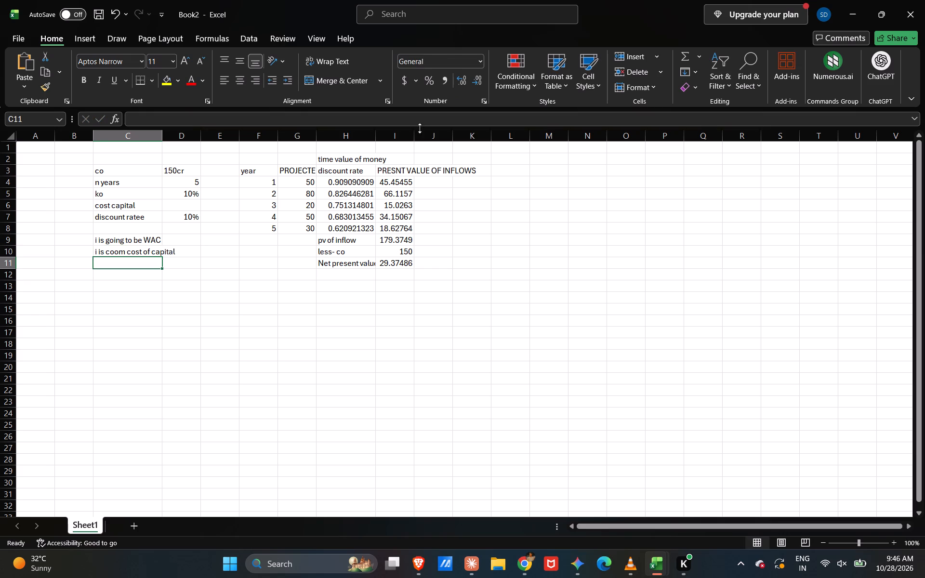
# Widen column I, which holds the present values of the inflows.
pyautogui.moveTo(414, 132); pyautogui.dragTo(446, 129)
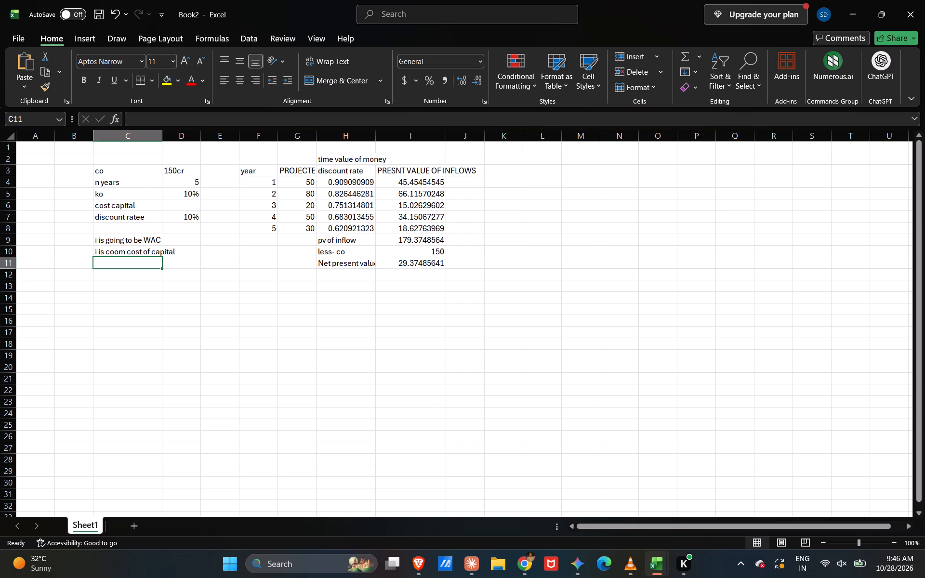
# Enter the decision note "if this valu is positive w wiill invest in this project , if" in K11, beside the net present value.
pyautogui.click(503, 261)
pyautogui.press('i')
pyautogui.write('f this vakluye')
pyautogui.press('space')
pyautogui.press('BackSpace')
pyautogui.press('BackSpace')
pyautogui.press('BackSpace')
pyautogui.press('BackSpace')
pyautogui.press('BackSpace')
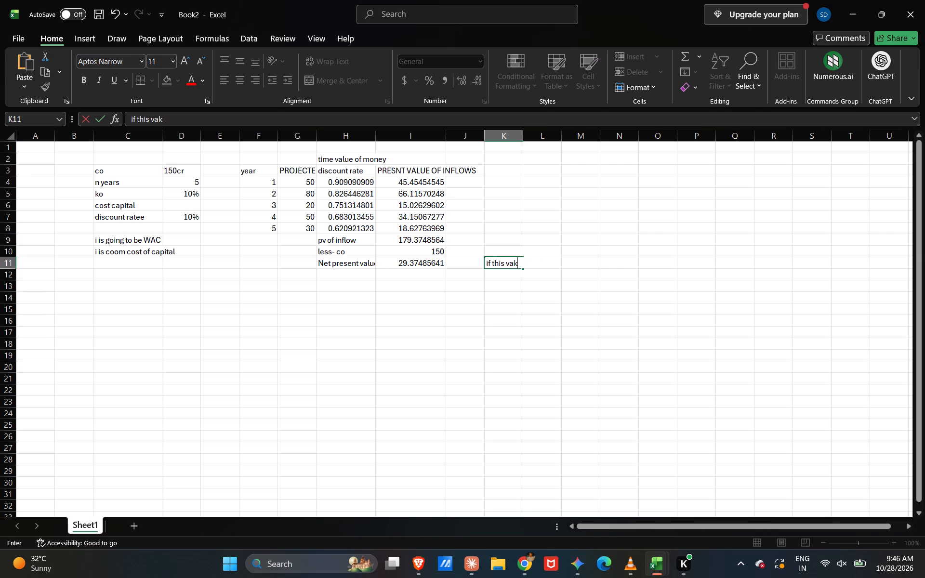
pyautogui.press('BackSpace')
pyautogui.write('lu ee')
pyautogui.press('BackSpace')
pyautogui.press('BackSpace')
pyautogui.write('iss')
pyautogui.press('space')
pyautogui.press('BackSpace')
pyautogui.press('BackSpace')
pyautogui.press('space')
pyautogui.write('o')
pyautogui.write('=p')
pyautogui.press('BackSpace')
pyautogui.press('BackSpace')
pyautogui.press('BackSpace')
pyautogui.write('positive wwe iw')
pyautogui.press('BackSpace')
pyautogui.press('BackSpace')
pyautogui.press('BackSpace')
pyautogui.press('BackSpace')
pyautogui.press('BackSpace')
pyautogui.press('space')
pyautogui.write('wii')
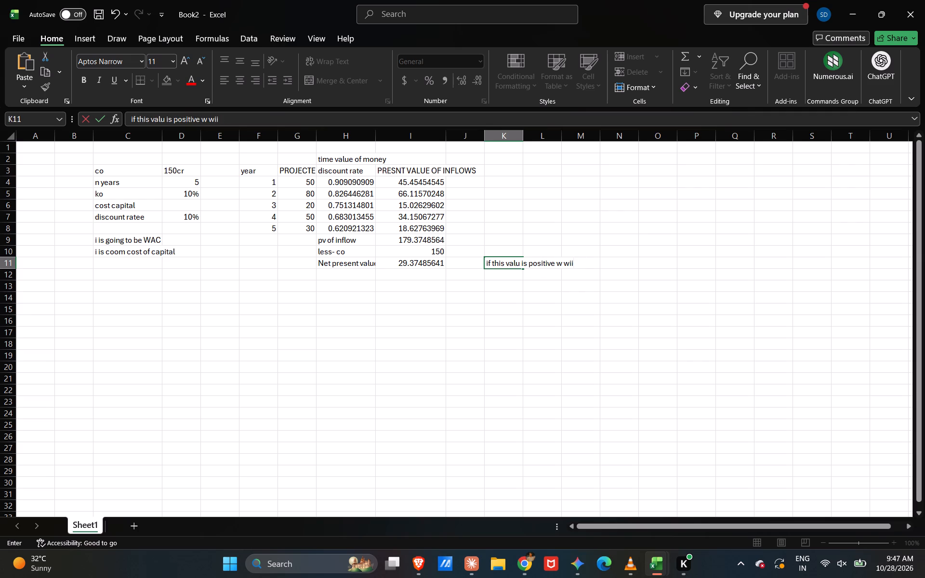
pyautogui.write('ll invest in te')
pyautogui.press('BackSpace')
pyautogui.write('his pro')
pyautogui.write('kett')
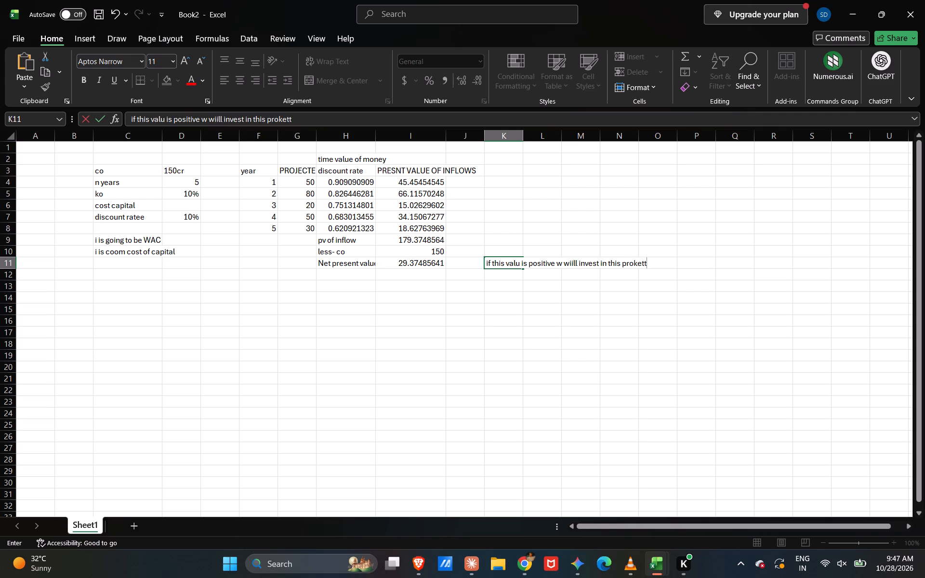
pyautogui.press('BackSpace')
pyautogui.press('BackSpace')
pyautogui.press('BackSpace')
pyautogui.press('BackSpace')
pyautogui.write('ject')
pyautogui.press('space')
pyautogui.write(', if th')
pyautogui.press('BackSpace')
pyautogui.press('BackSpace')
pyautogui.press('Return')
# Continue the decision note in K12 with "it is negative then we will not".
pyautogui.write('it is negative hen')
pyautogui.press('space')
pyautogui.press('BackSpace')
pyautogui.press('BackSpace')
pyautogui.press('BackSpace')
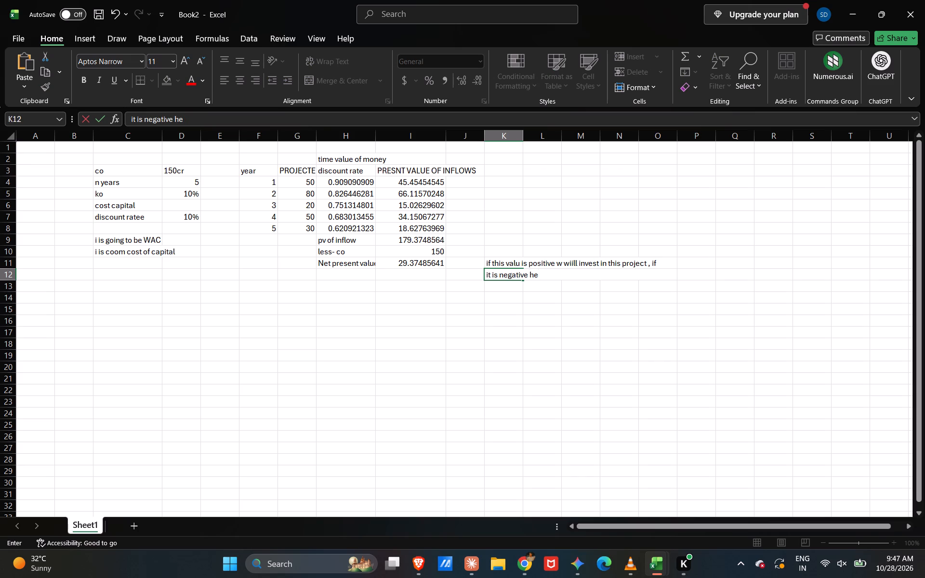
pyautogui.press('BackSpace')
pyautogui.write('then er')
pyautogui.press('BackSpace')
pyautogui.press('BackSpace')
pyautogui.write('we wii')
pyautogui.press('BackSpace')
pyautogui.write('ll nit')
pyautogui.press('space')
pyautogui.press('BackSpace')
pyautogui.press('BackSpace')
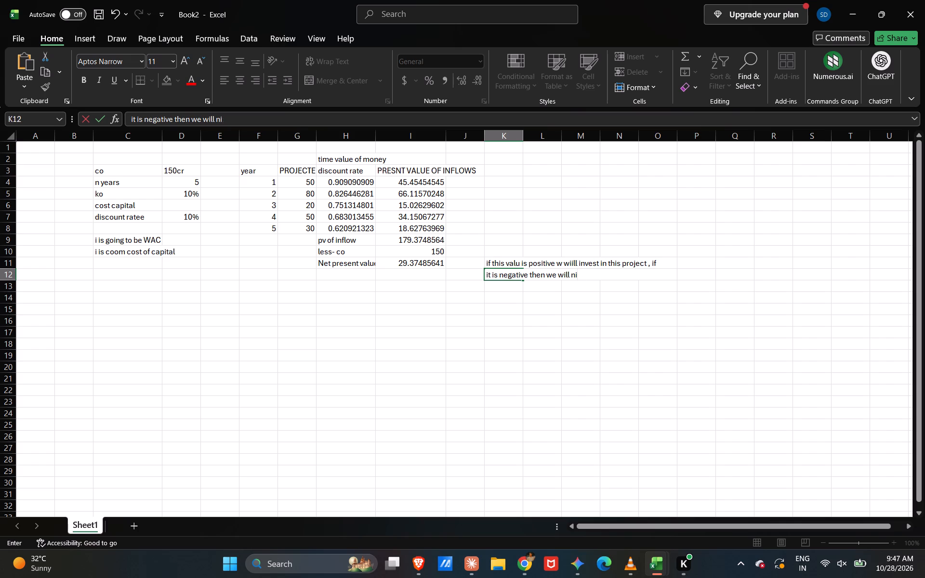
pyautogui.press('BackSpace')
pyautogui.write('ot')
pyautogui.press('space')
pyautogui.press('Return')
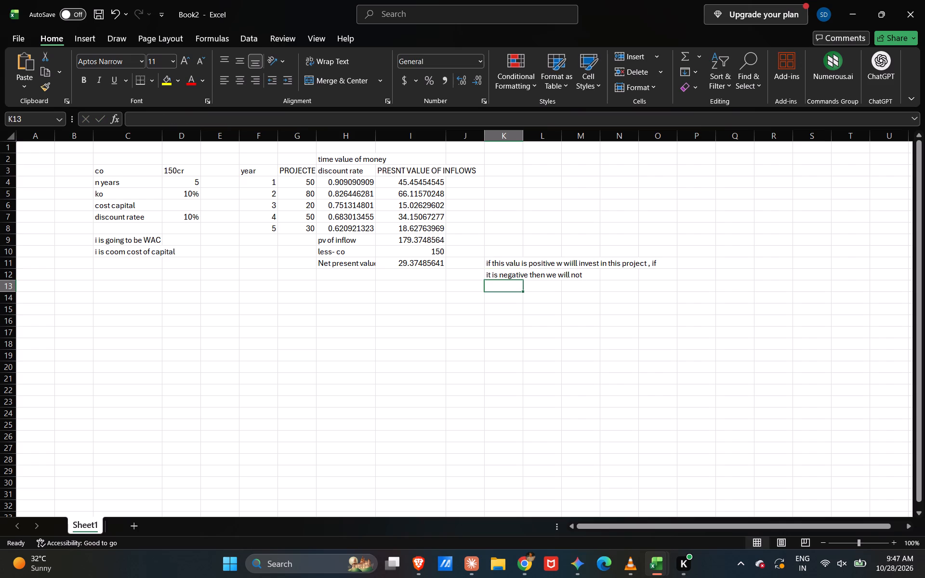
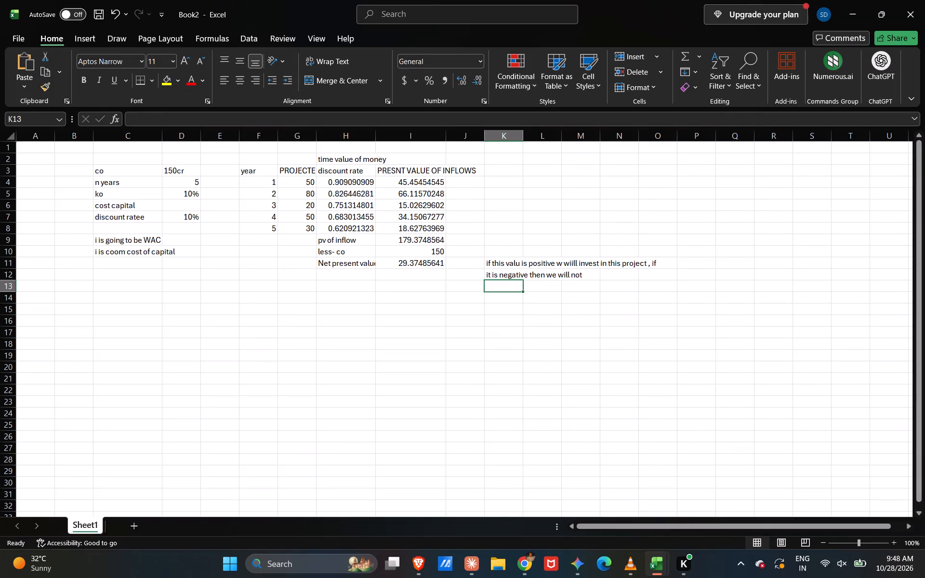
# In F16, build the formula =NPV(D5,G4:G8)+ using the 10% ko rate and the five projected yearly inflows.
pyautogui.click(249, 320)
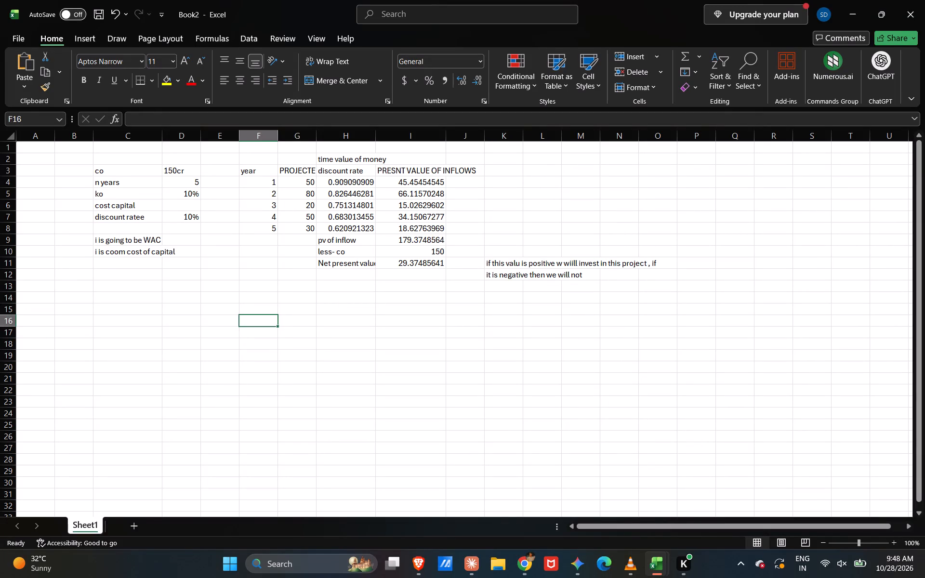
pyautogui.press('=')
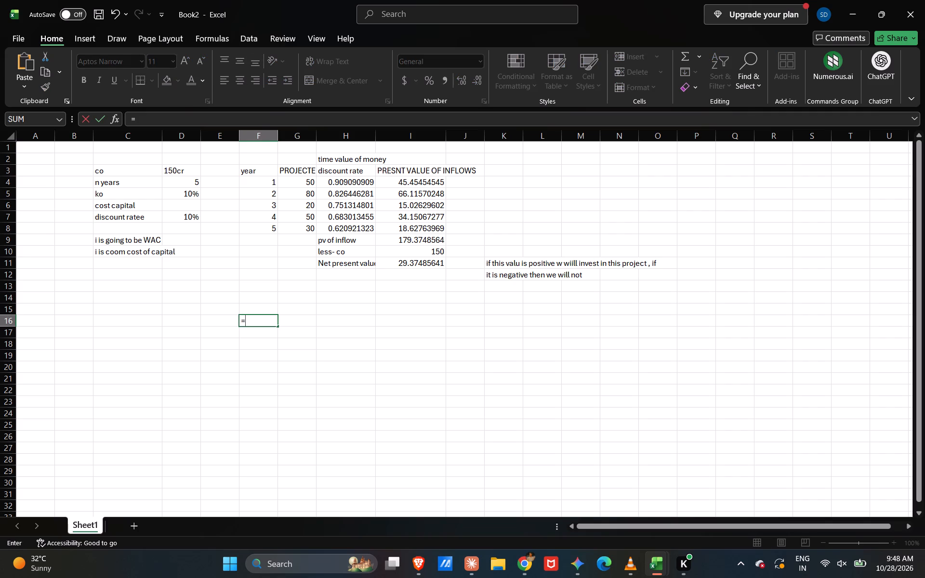
pyautogui.write('npv')
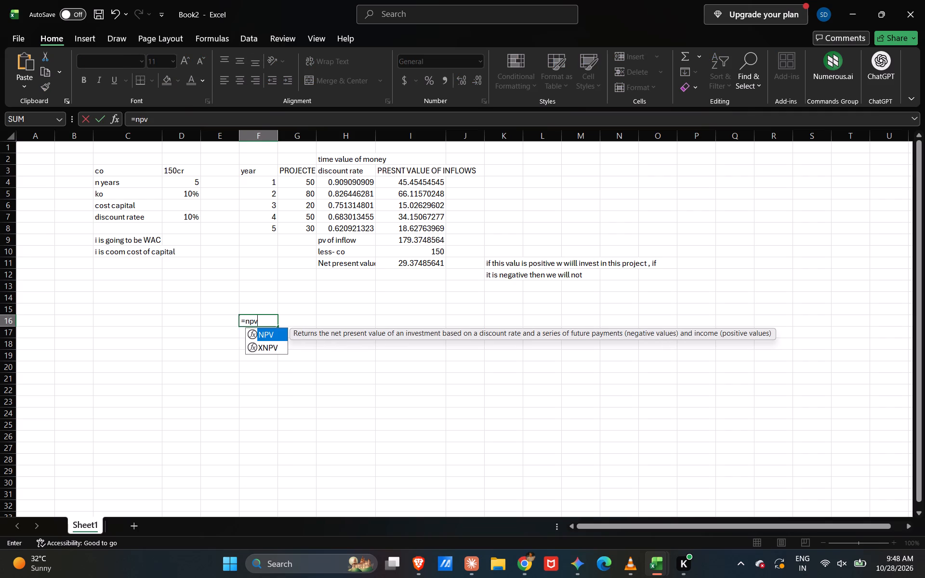
pyautogui.press('Tab')
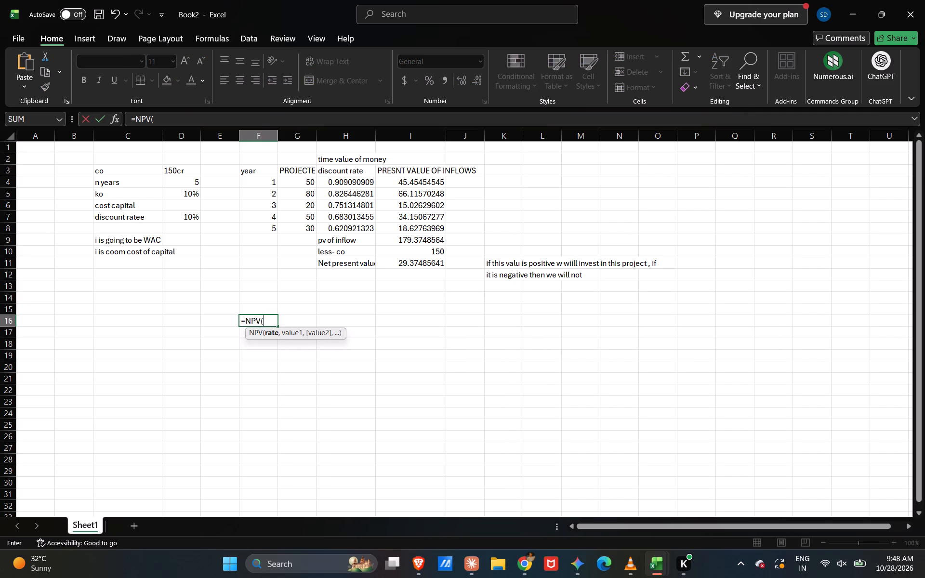
pyautogui.keyDown('shift'); pyautogui.click(187, 194); pyautogui.keyUp('shift')
pyautogui.press(',')
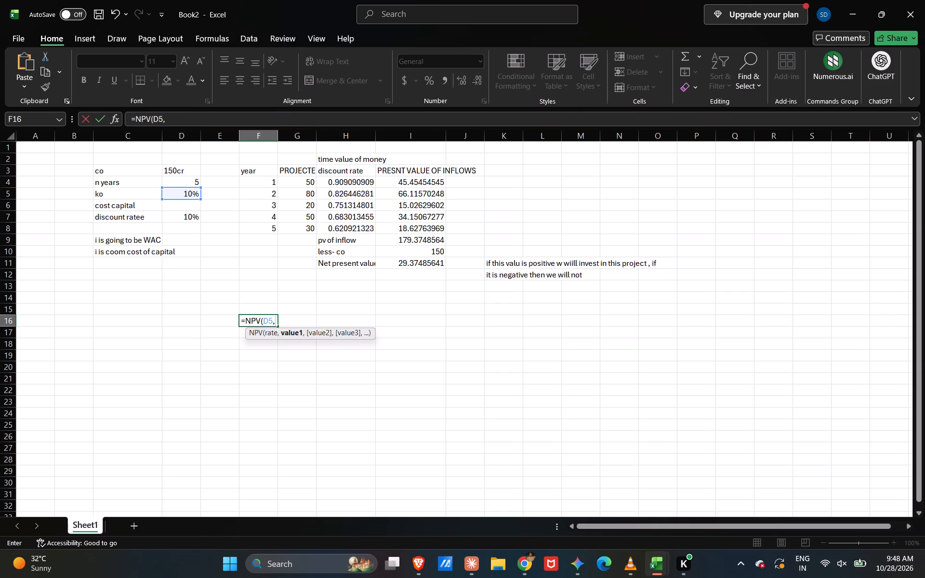
pyautogui.moveTo(309, 178); pyautogui.dragTo(309, 229)
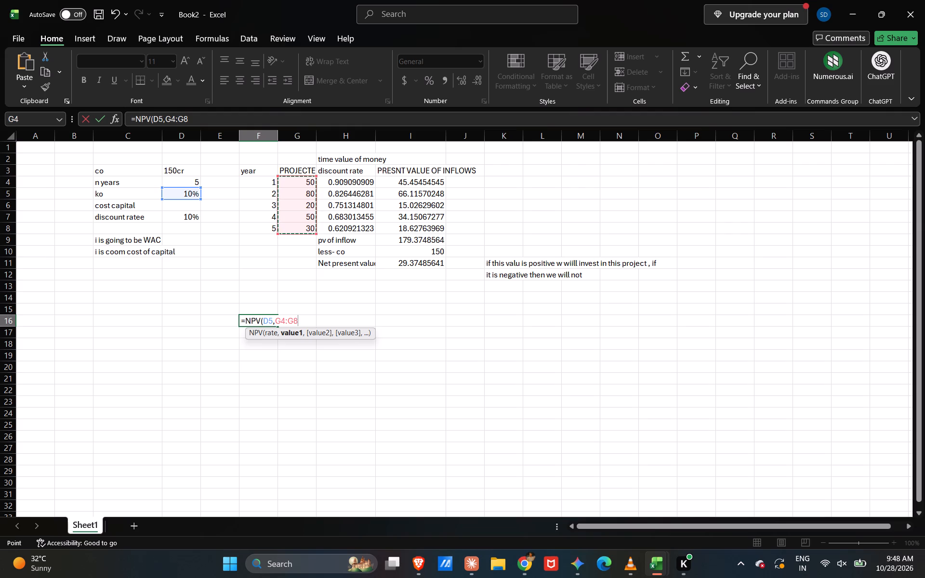
pyautogui.press(',')
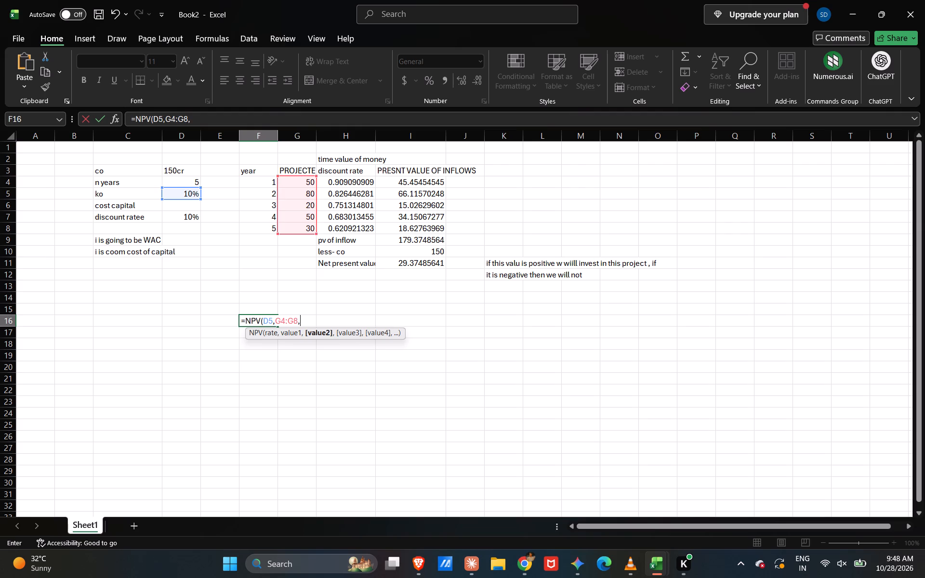
pyautogui.press('BackSpace')
pyautogui.press('0')
pyautogui.press('0')
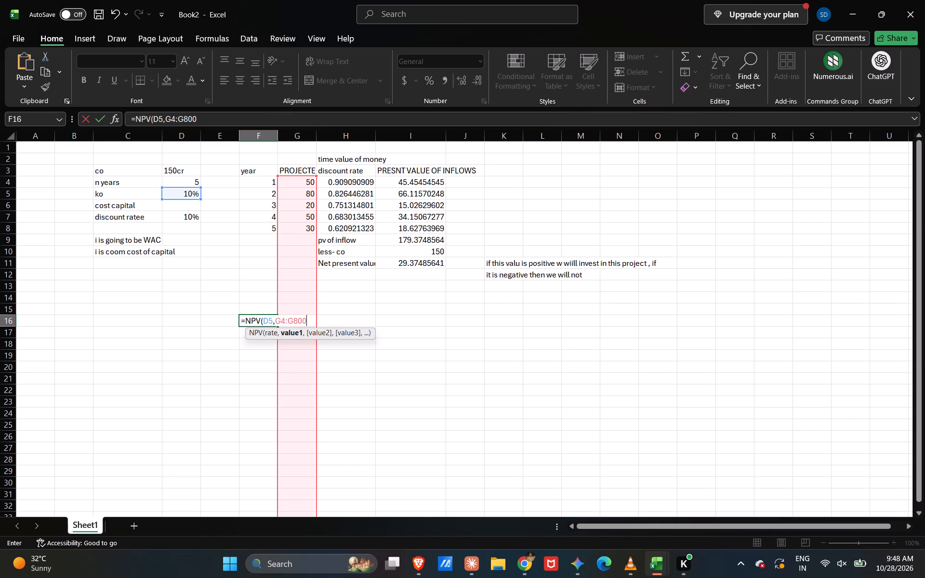
pyautogui.press('BackSpace')
pyautogui.press('BackSpace')
pyautogui.hotkey('shift', ')')
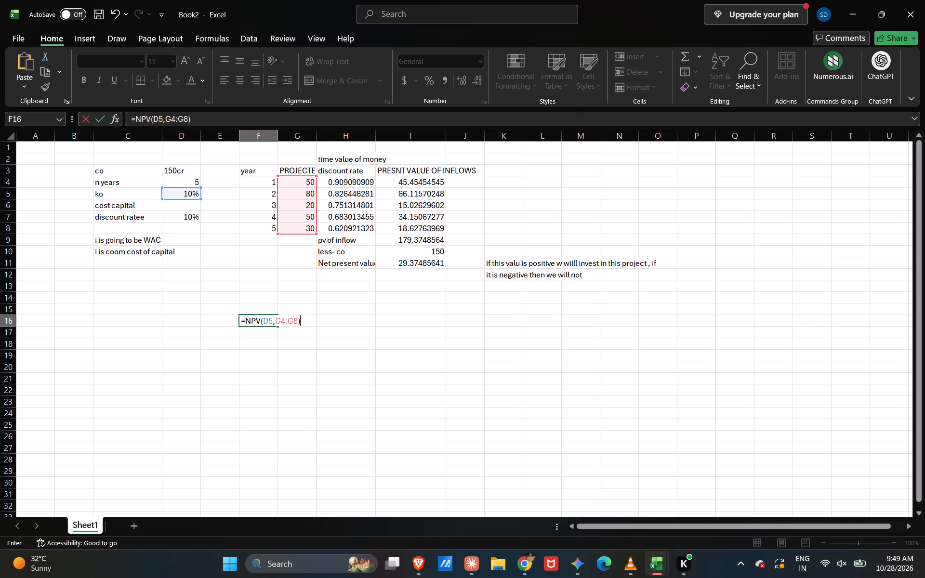
pyautogui.press('=')
pyautogui.press('BackSpace')
pyautogui.hotkey('shift', '+')
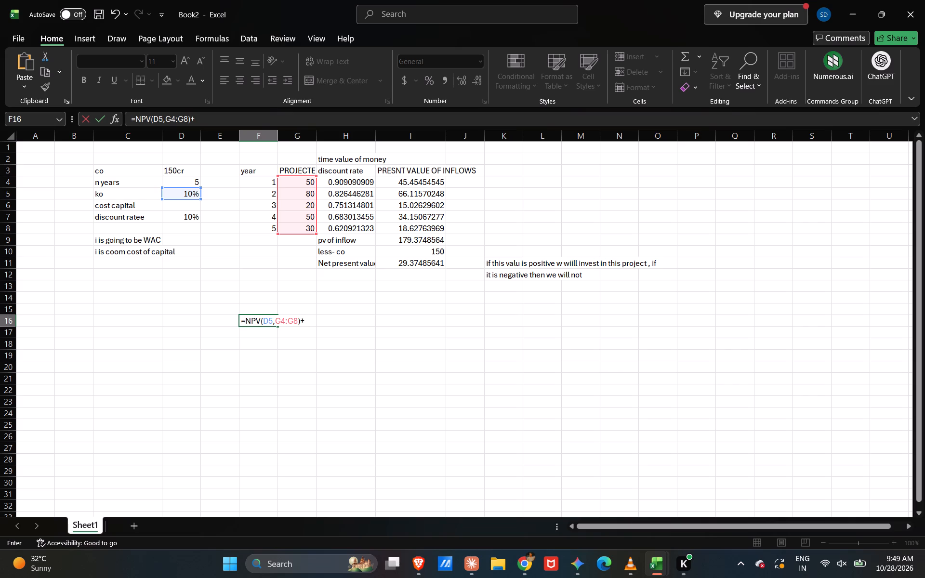
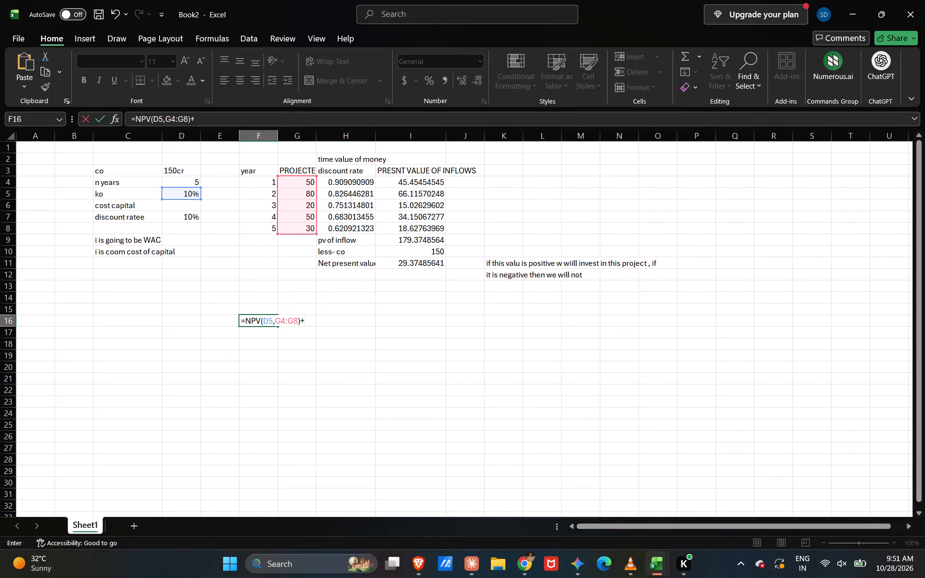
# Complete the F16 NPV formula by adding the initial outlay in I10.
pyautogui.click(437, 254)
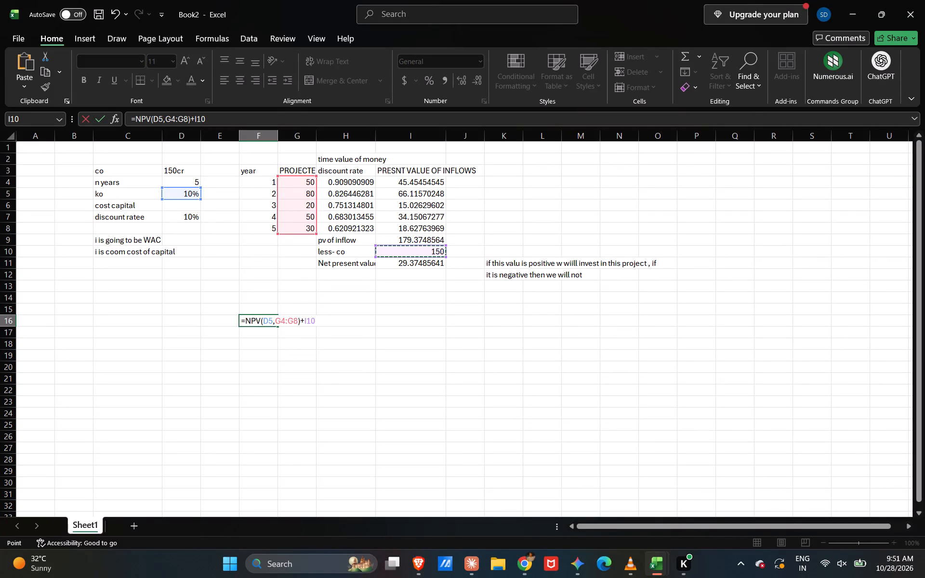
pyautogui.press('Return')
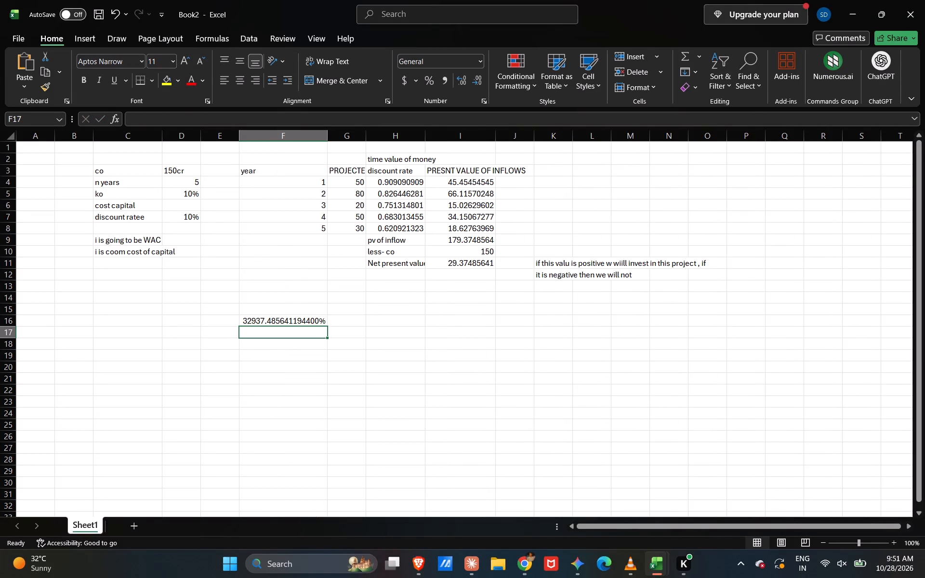
# Remove the +I10 term from the F16 formula, leaving =NPV(D5,G4:G8).
pyautogui.tripleClick(307, 322)
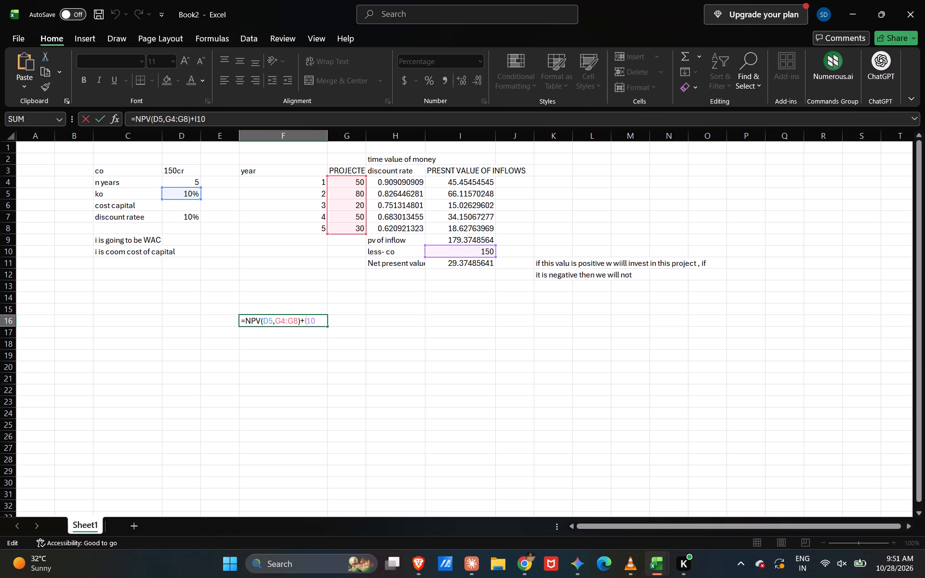
pyautogui.click(321, 322)
pyautogui.press('BackSpace')
pyautogui.press('BackSpace')
pyautogui.press('BackSpace')
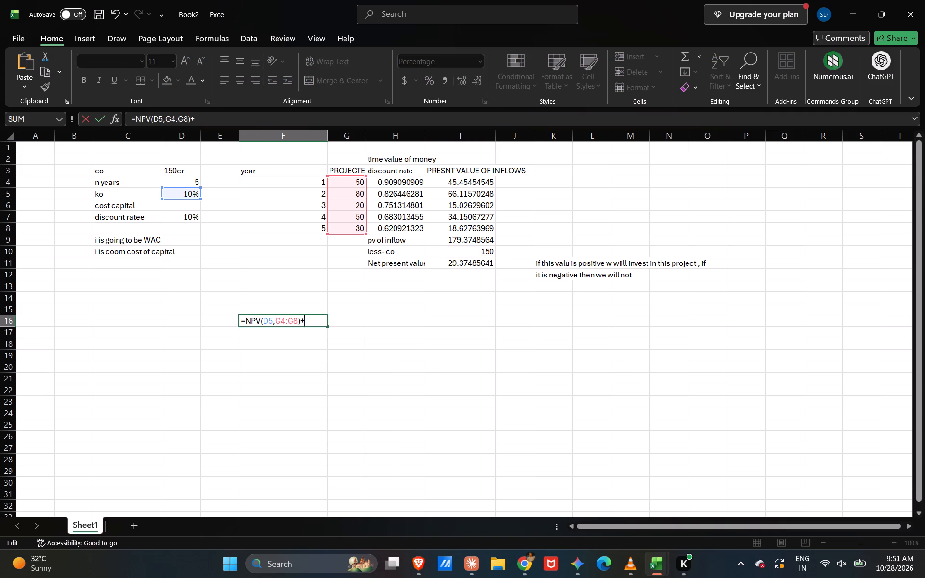
pyautogui.press('BackSpace')
pyautogui.press('Return')
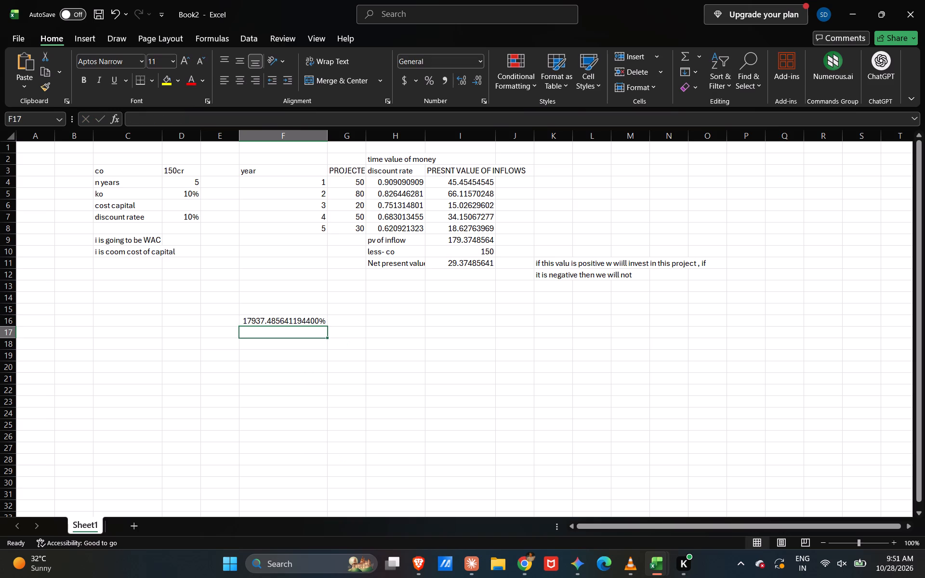
# Enter the initial outlay as a negative amount, (150), in J10 beside the less- co value.
pyautogui.click(514, 250)
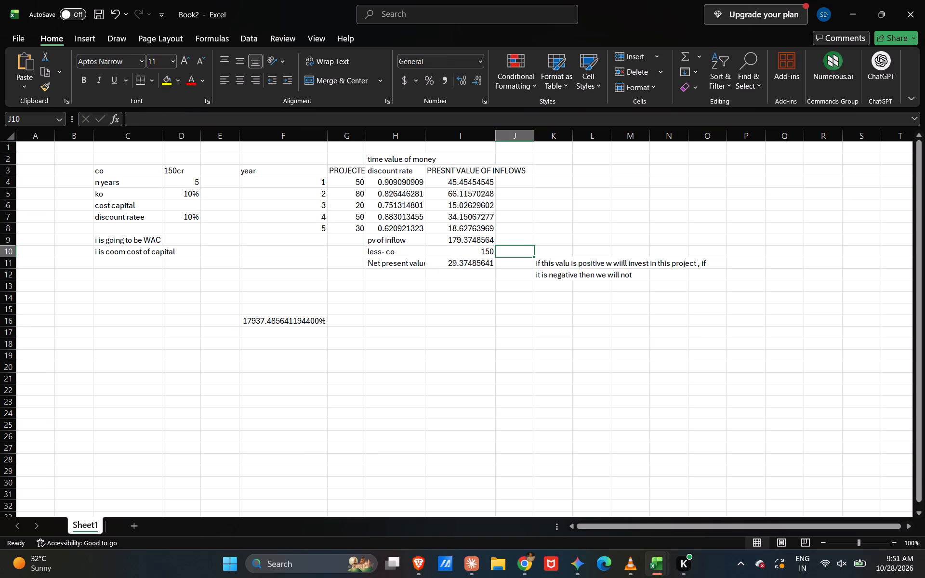
pyautogui.hotkey('shift', '(')
pyautogui.write('150)')
pyautogui.press('Return')
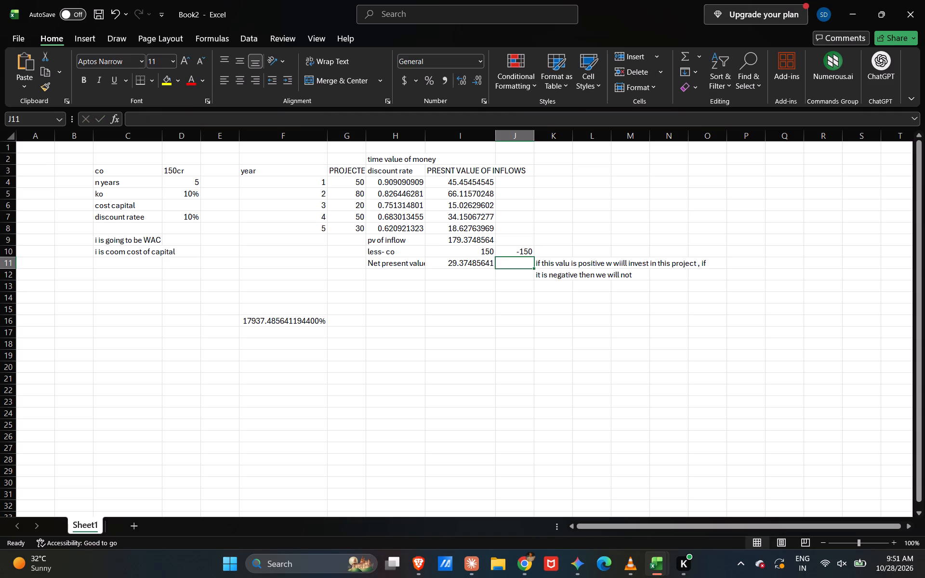
# Extend the F16 formula with the negative outlay so it reads =NPV(D5,G4:G8)+J10.
pyautogui.doubleClick(307, 321)
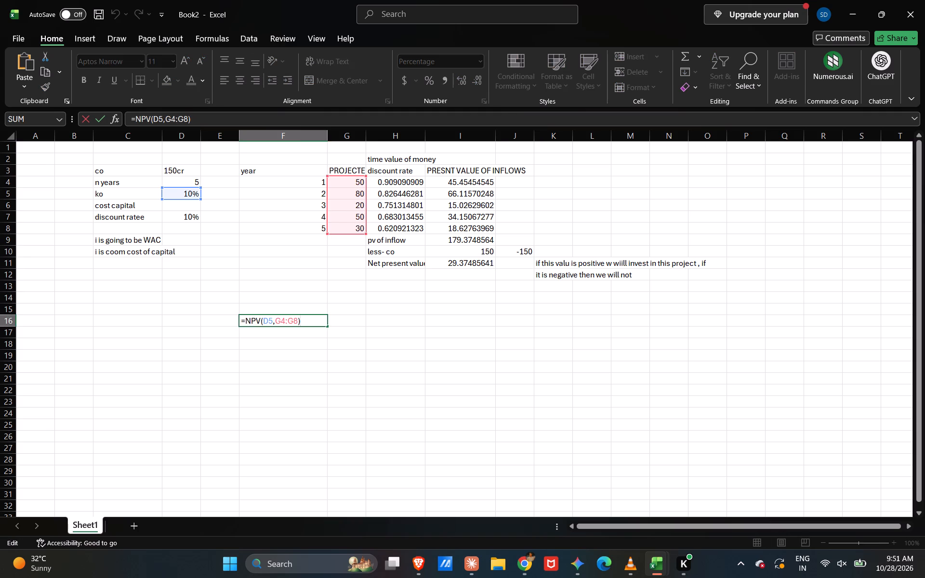
pyautogui.hotkey('shift', '+')
pyautogui.click(527, 248)
pyautogui.press('Return')
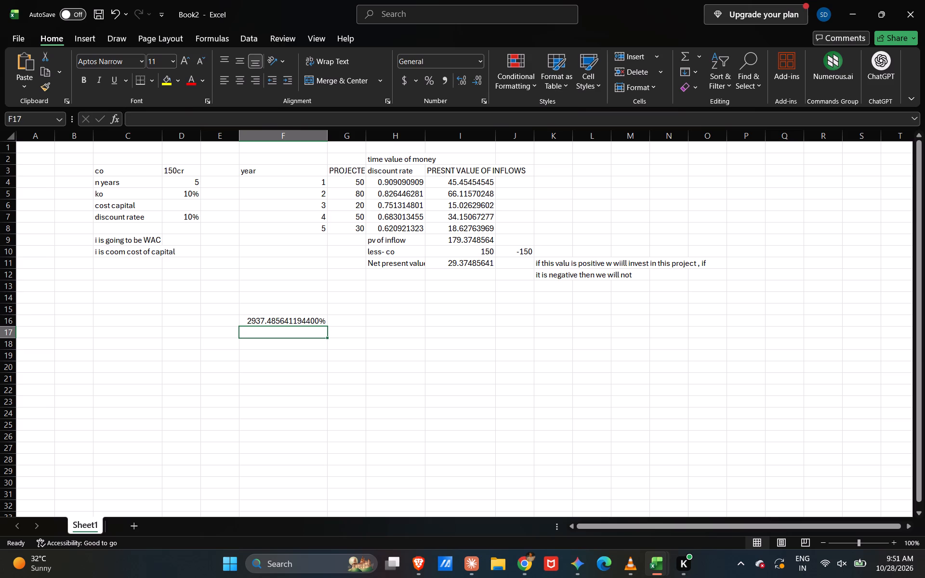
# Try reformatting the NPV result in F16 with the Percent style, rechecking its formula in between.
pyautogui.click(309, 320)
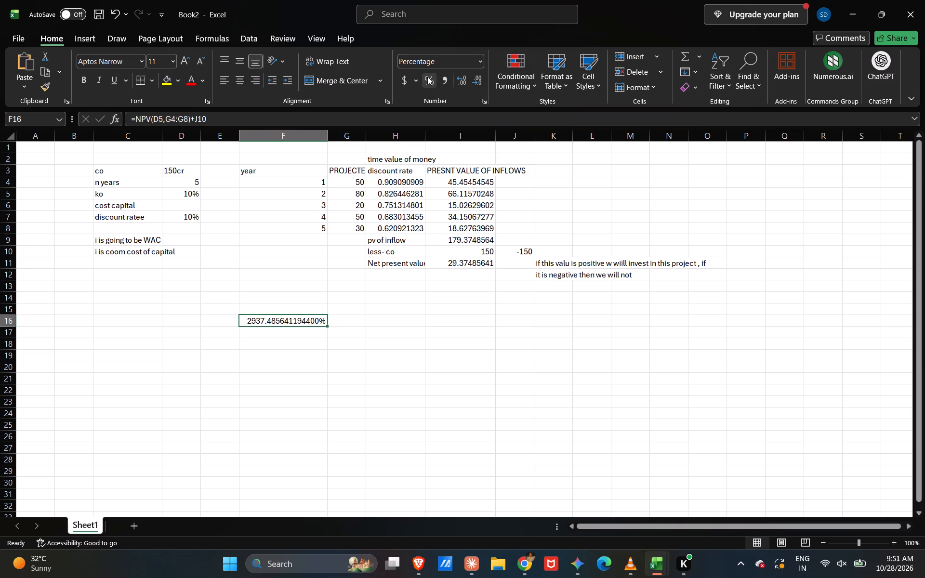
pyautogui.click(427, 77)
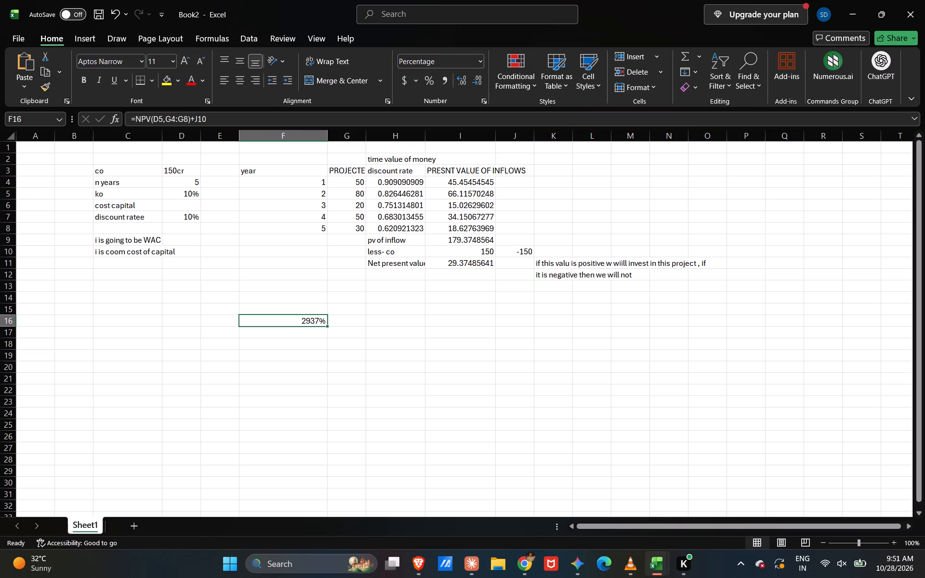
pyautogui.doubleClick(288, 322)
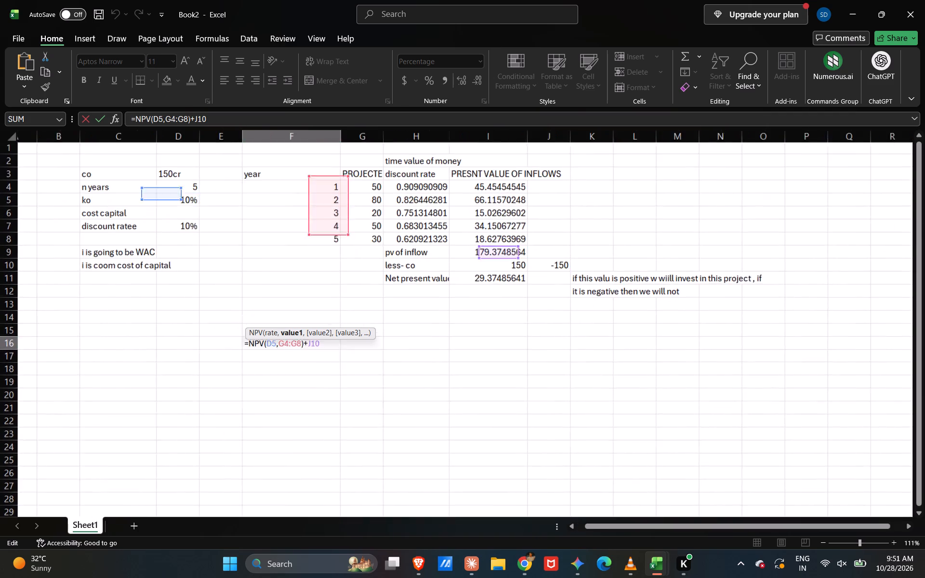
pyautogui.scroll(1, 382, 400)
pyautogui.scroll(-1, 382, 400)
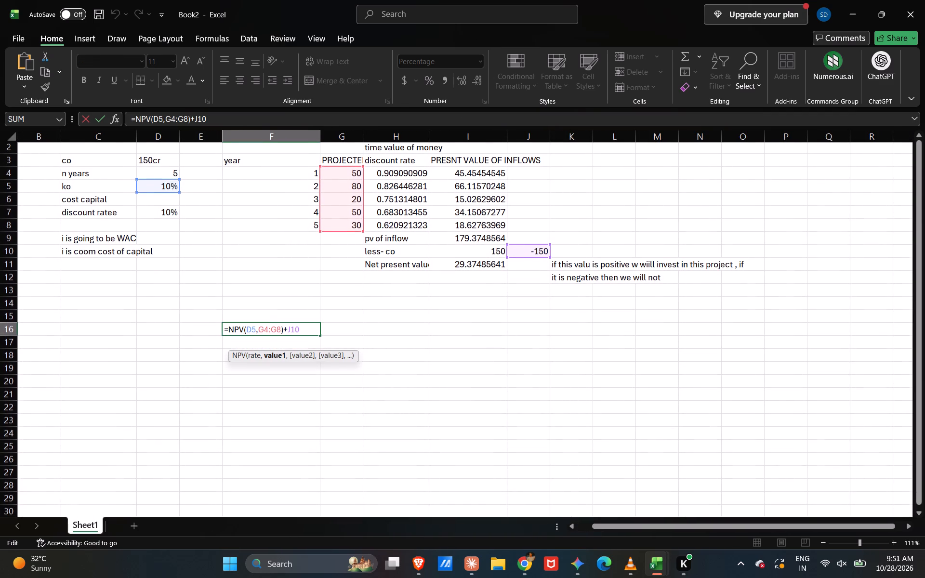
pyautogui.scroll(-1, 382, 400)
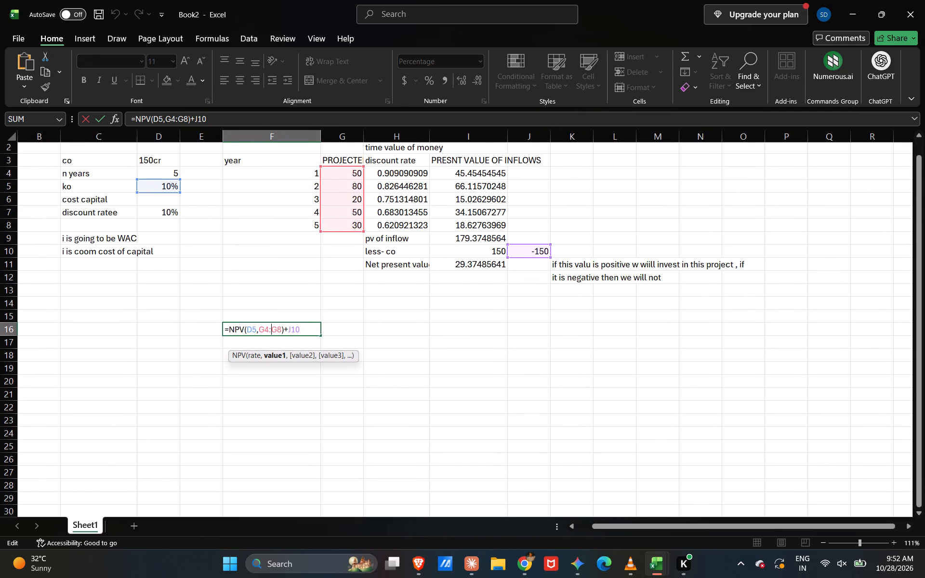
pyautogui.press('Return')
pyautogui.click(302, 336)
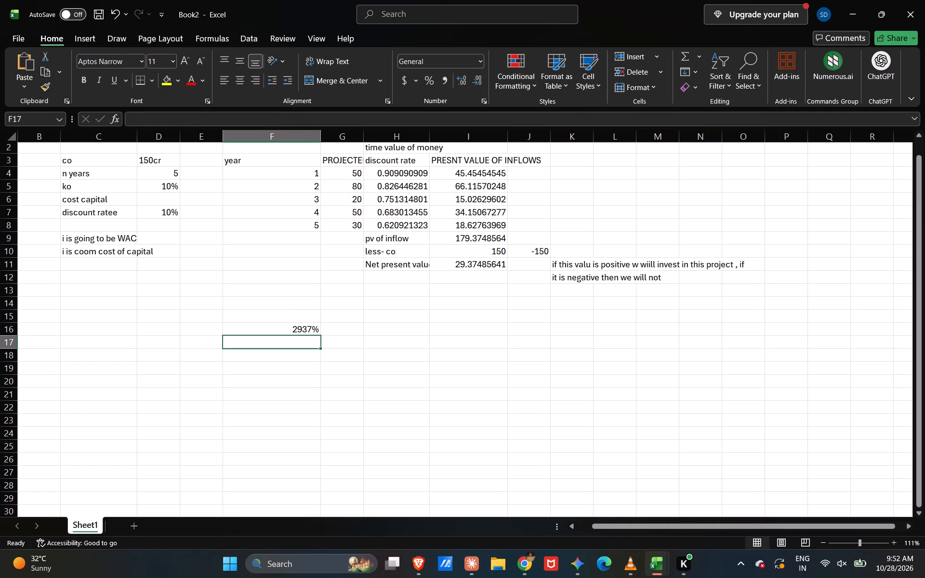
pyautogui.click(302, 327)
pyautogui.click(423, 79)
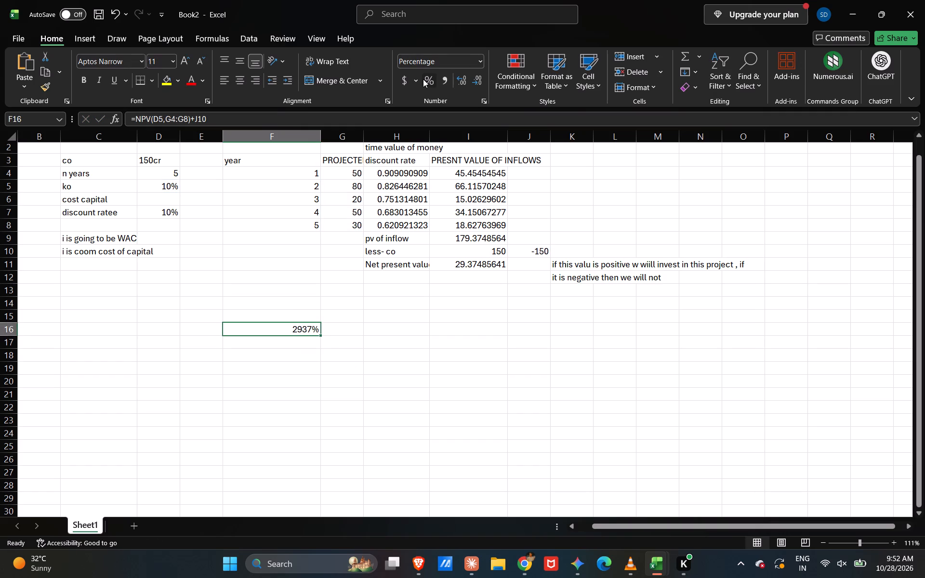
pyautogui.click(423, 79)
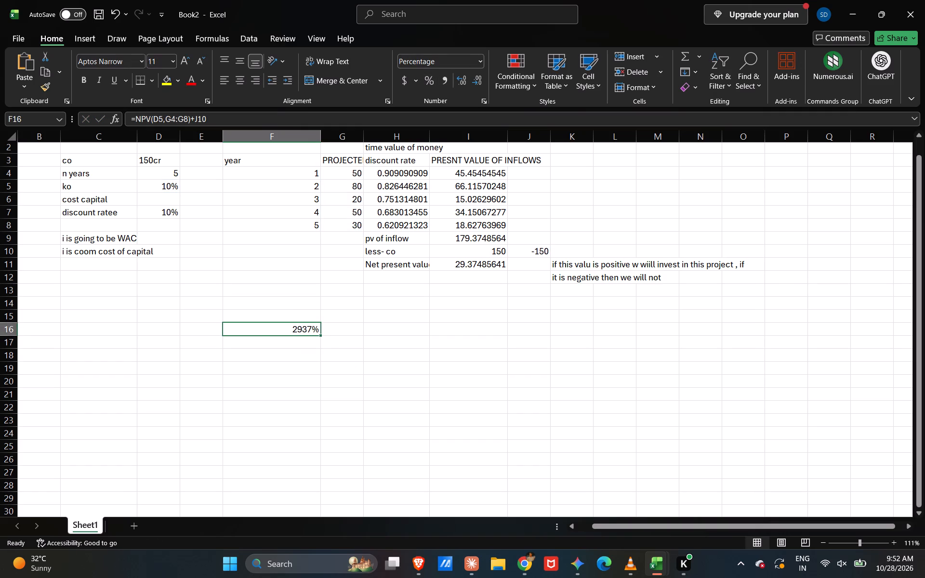
# Review the cell references used by the NPV formula in F16 without altering it.
pyautogui.doubleClick(285, 327)
pyautogui.press('Return')
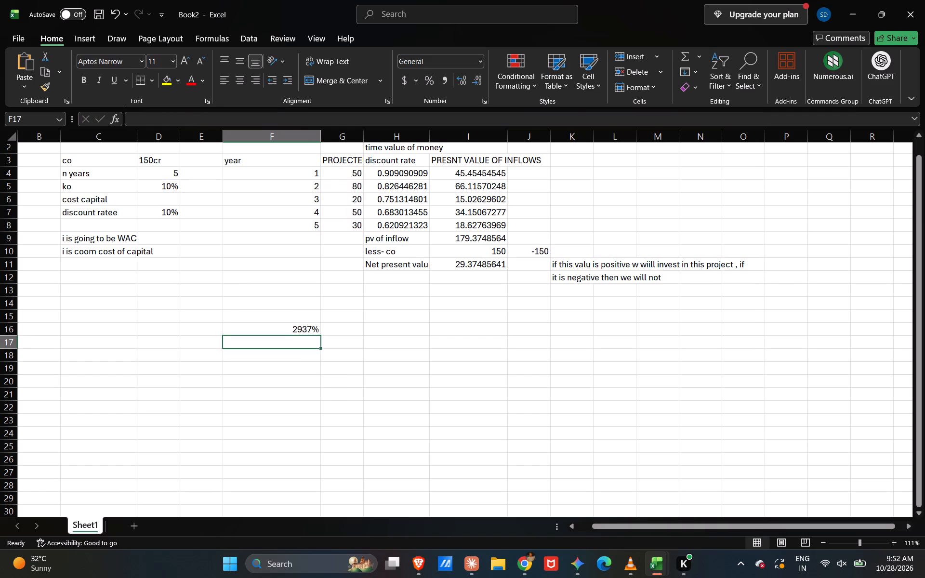
pyautogui.click(307, 335)
pyautogui.doubleClick(307, 330)
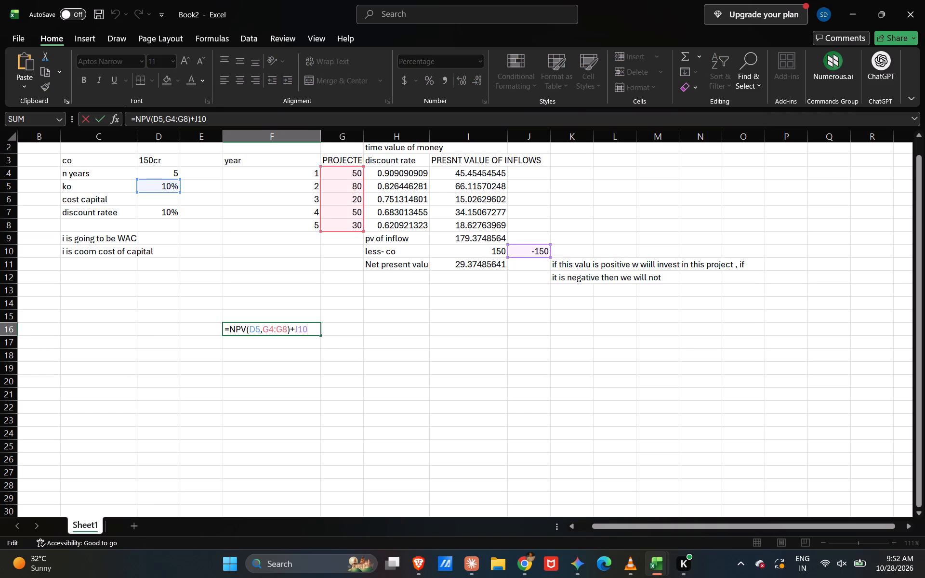
pyautogui.hscroll(-1, 307, 330)
pyautogui.press('Return')
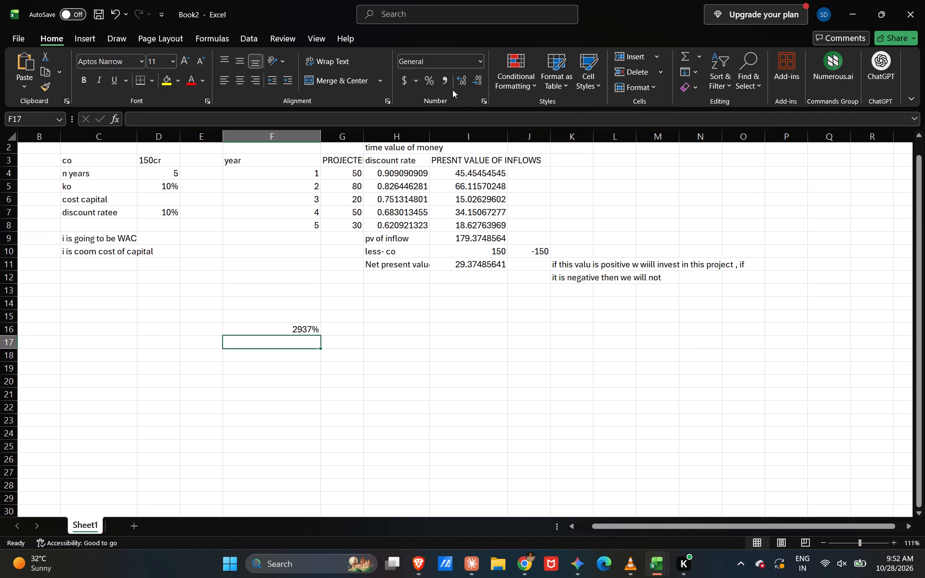
# Set the empty cell F17 to the Number format after trying the Percent style on it.
pyautogui.doubleClick(434, 82)
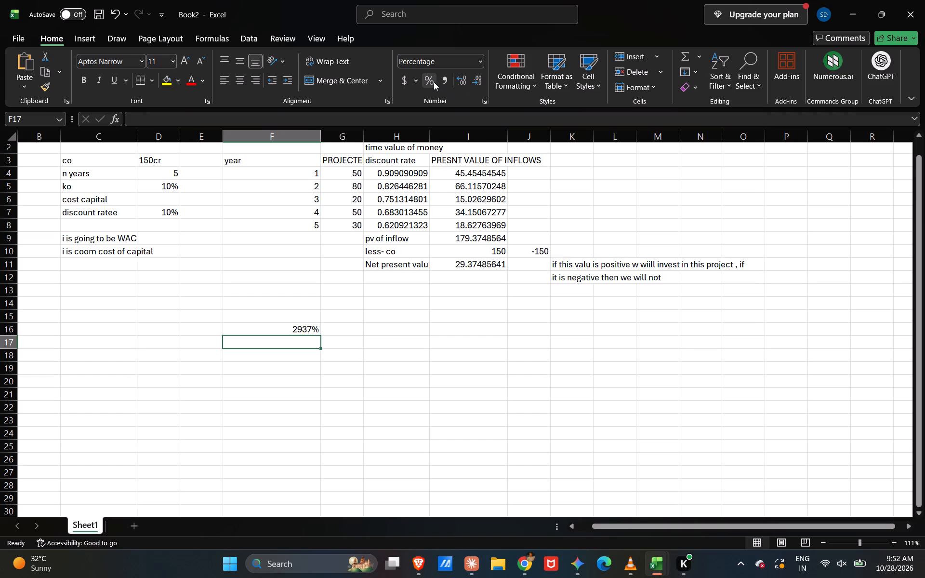
pyautogui.click(434, 82)
pyautogui.click(469, 59)
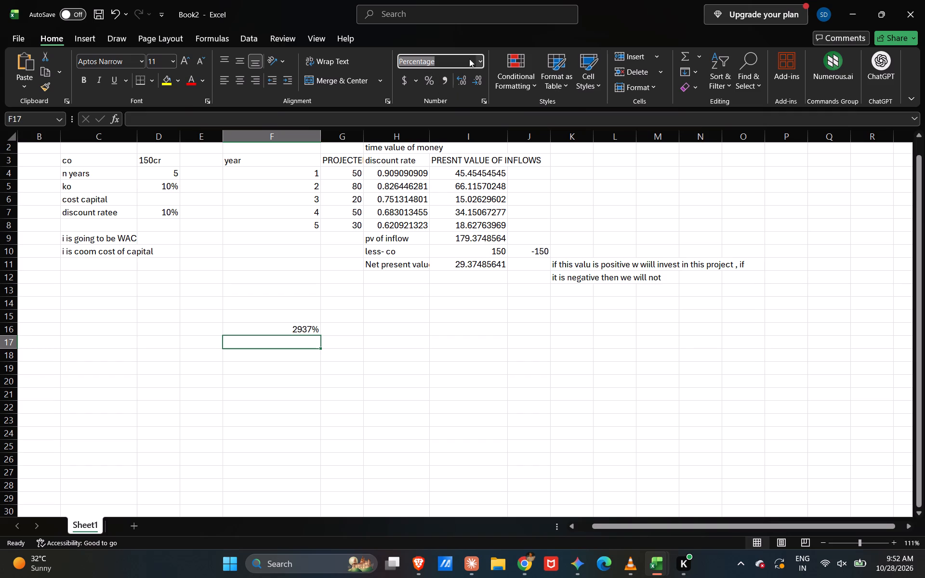
pyautogui.click(477, 59)
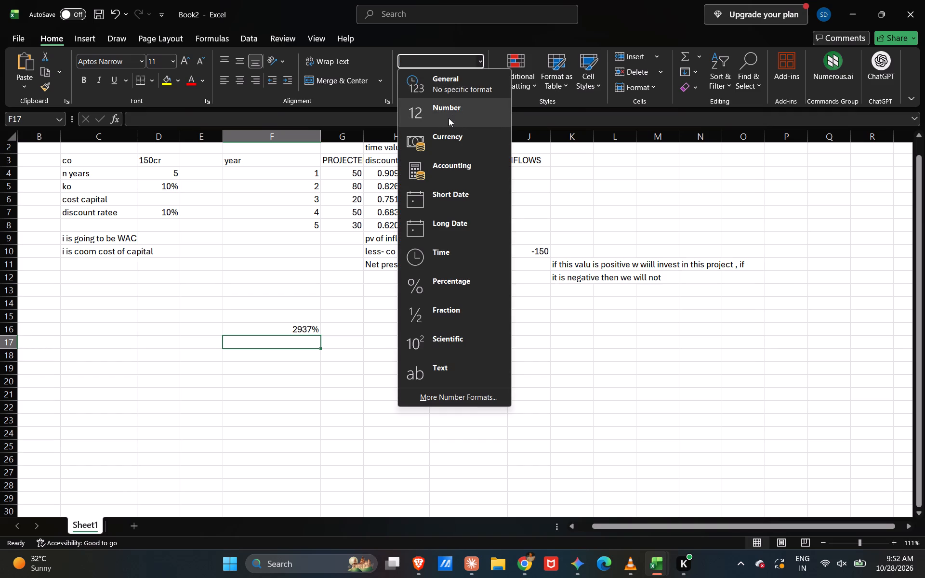
pyautogui.click(449, 118)
# Format the NPV result in F16 as Number.
pyautogui.click(304, 331)
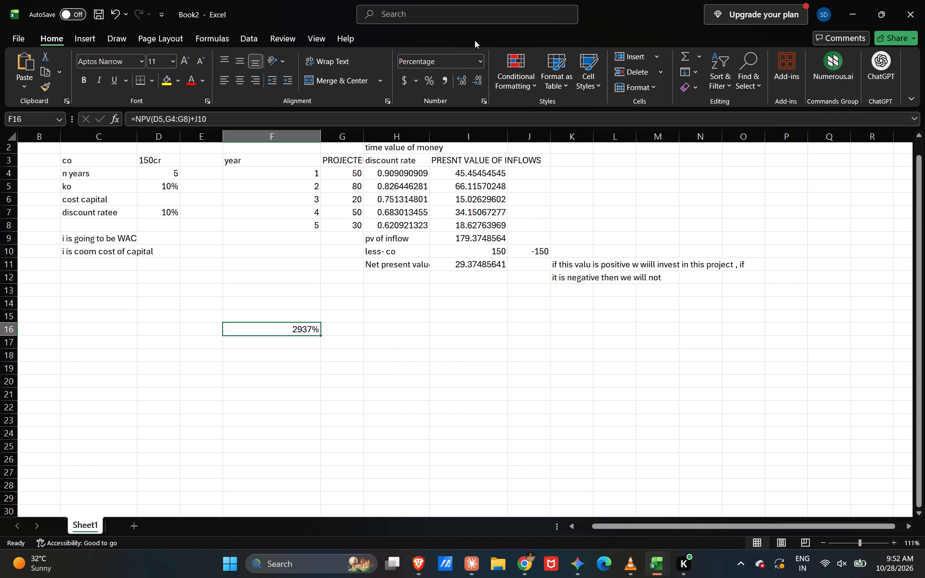
pyautogui.click(455, 57)
pyautogui.click(480, 66)
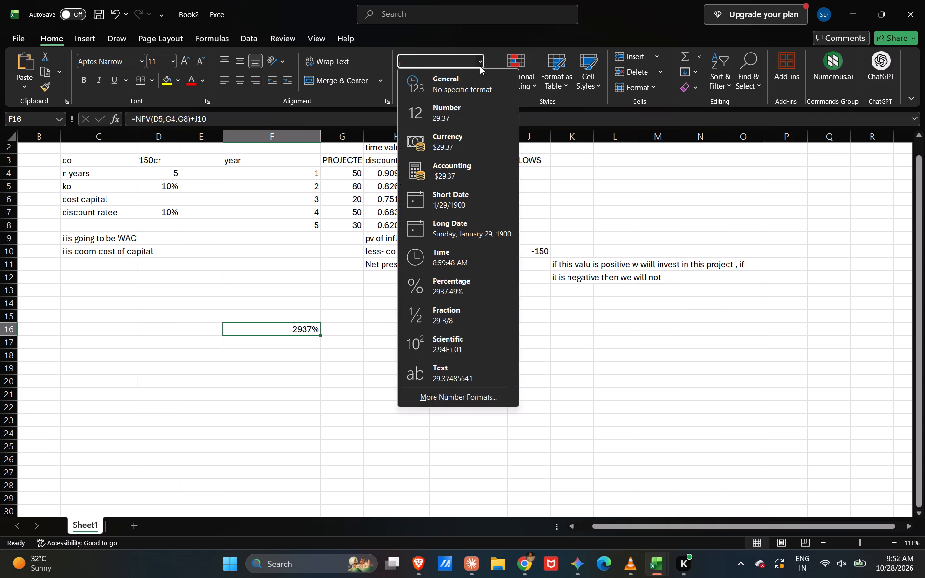
pyautogui.click(454, 108)
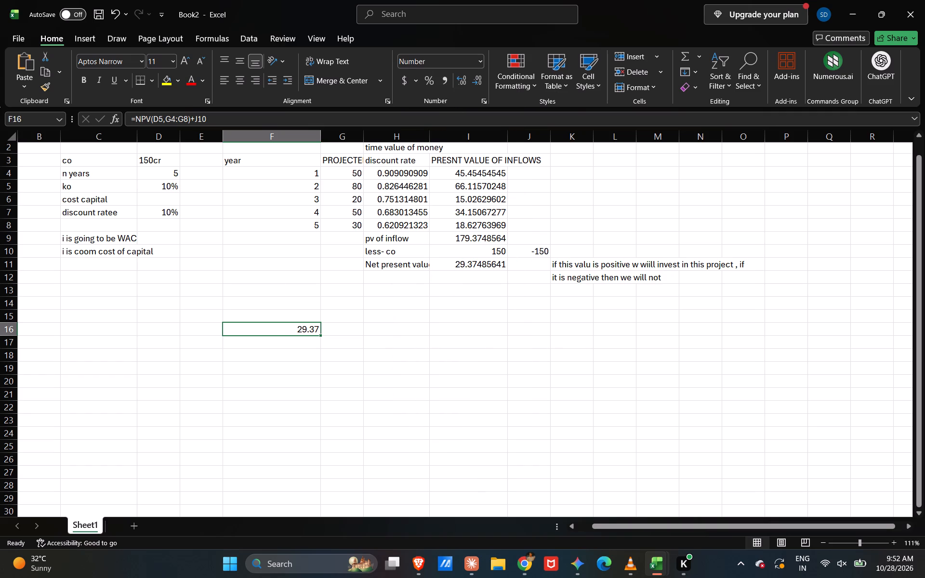
pyautogui.click(342, 326)
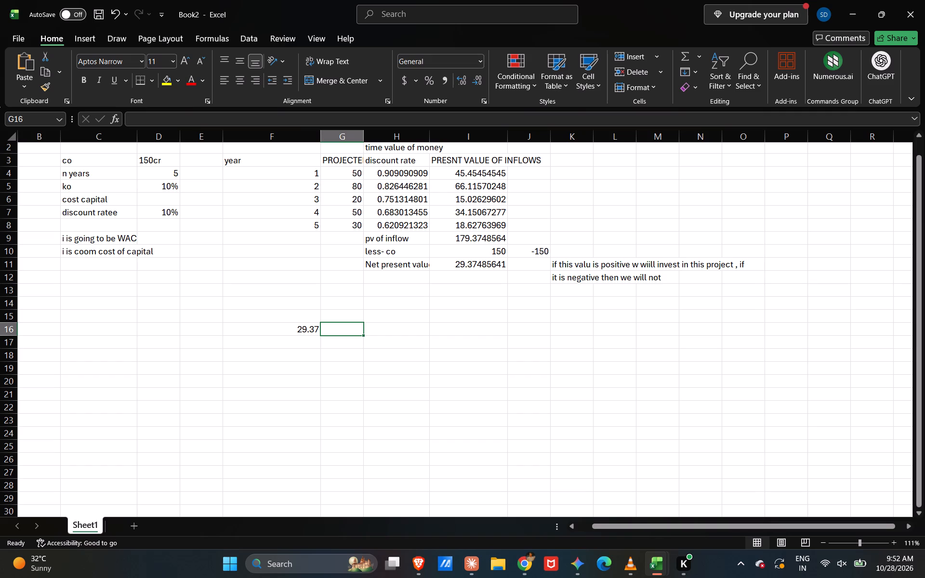
# Open the NPV formula in F16 for inspection.
pyautogui.doubleClick(300, 330)
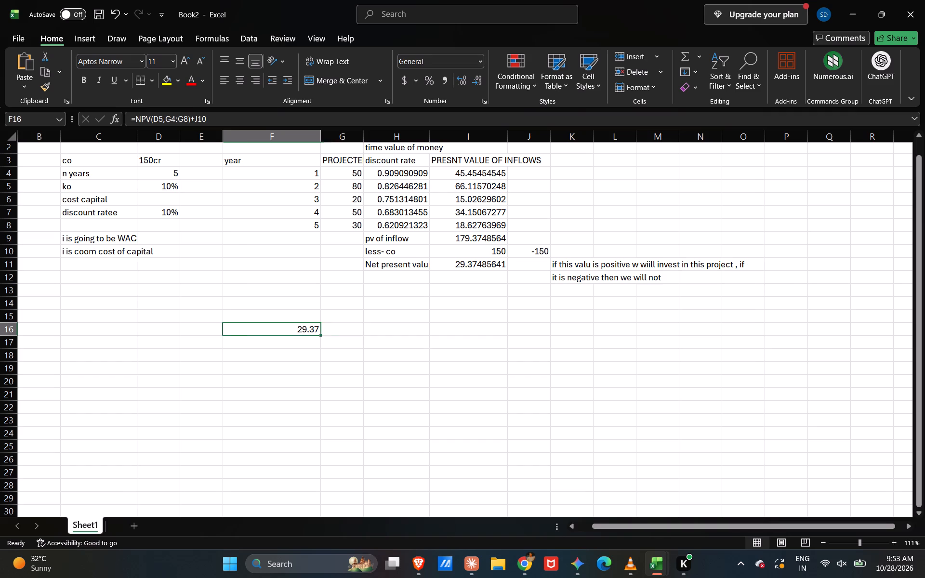
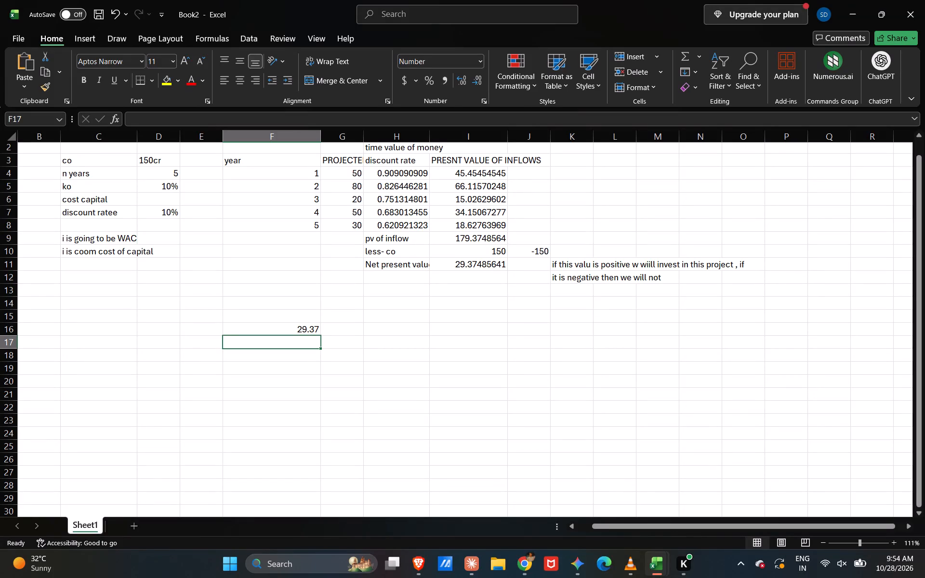
# Enter the note heading "how to calculate inflows -" in cell C19, below the cost of capital notes.
pyautogui.click(110, 374)
pyautogui.write('how t')
pyautogui.press('space')
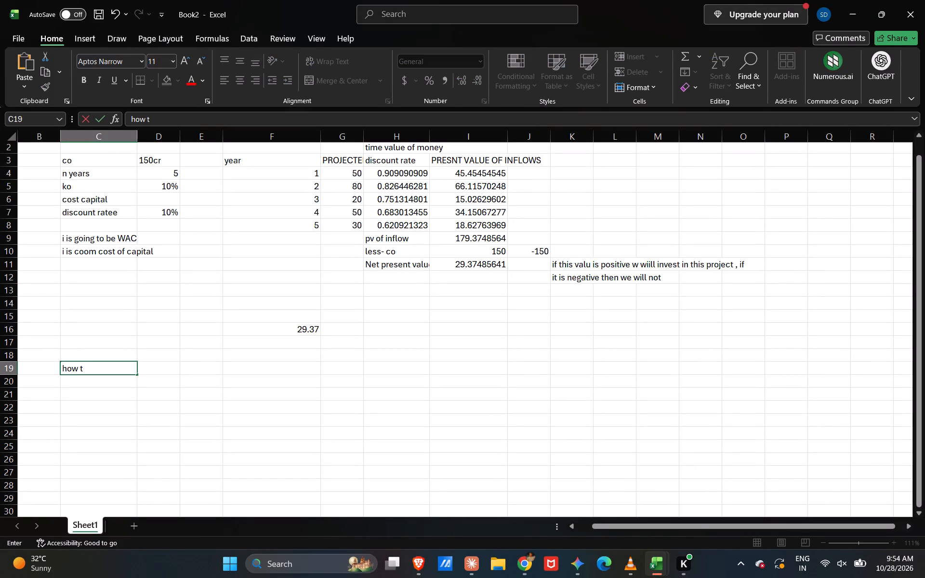
pyautogui.write('+o')
pyautogui.press('BackSpace')
pyautogui.press('BackSpace')
pyautogui.press('BackSpace')
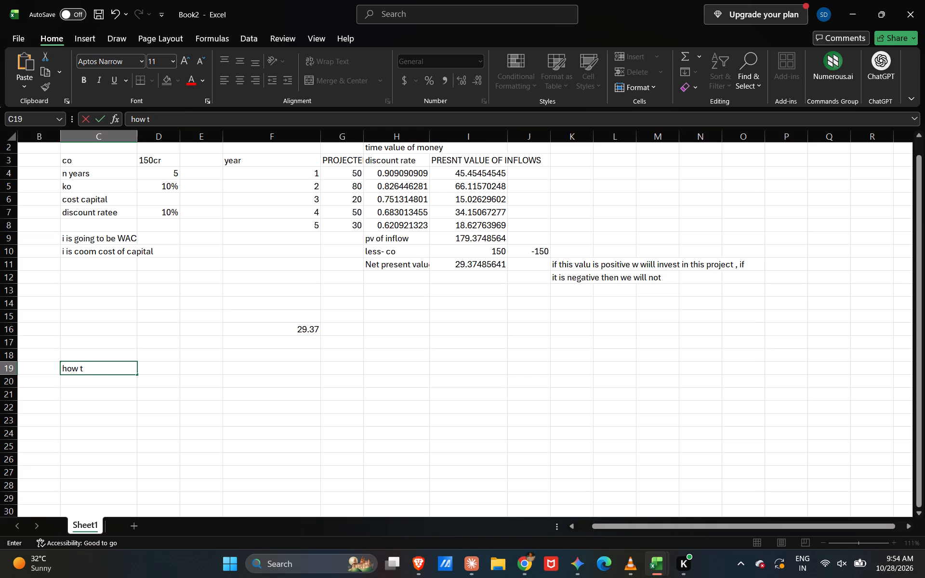
pyautogui.write('o calculate inflows')
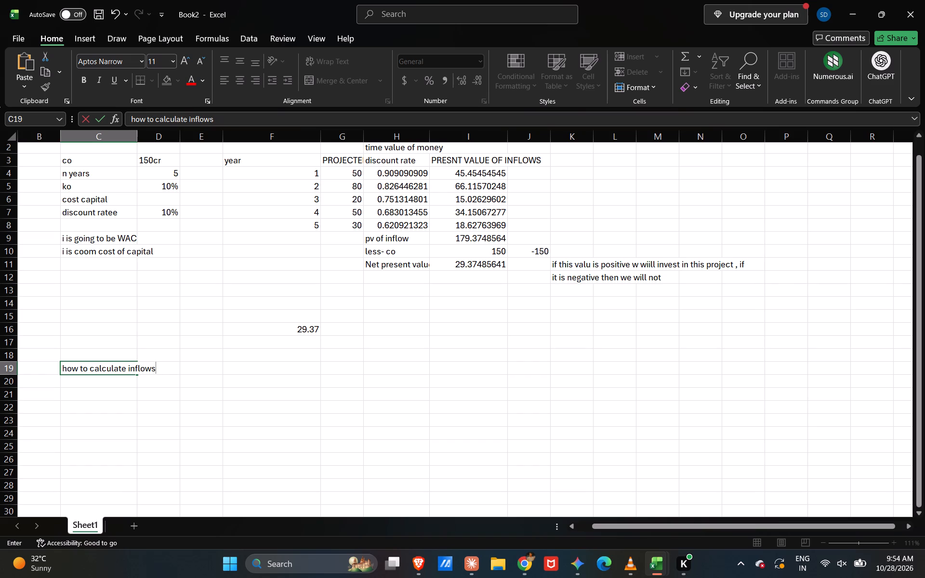
pyautogui.press('space')
pyautogui.write('-')
pyautogui.press('space')
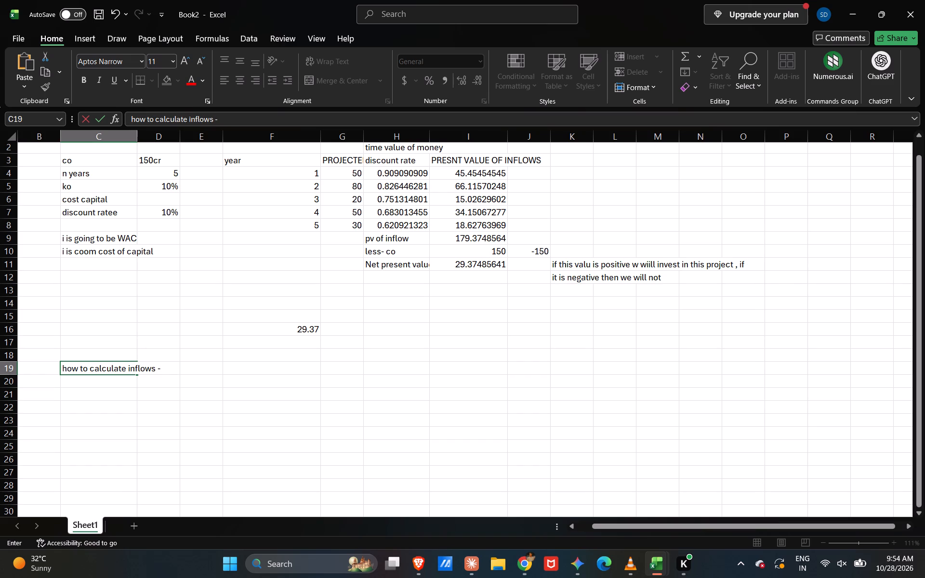
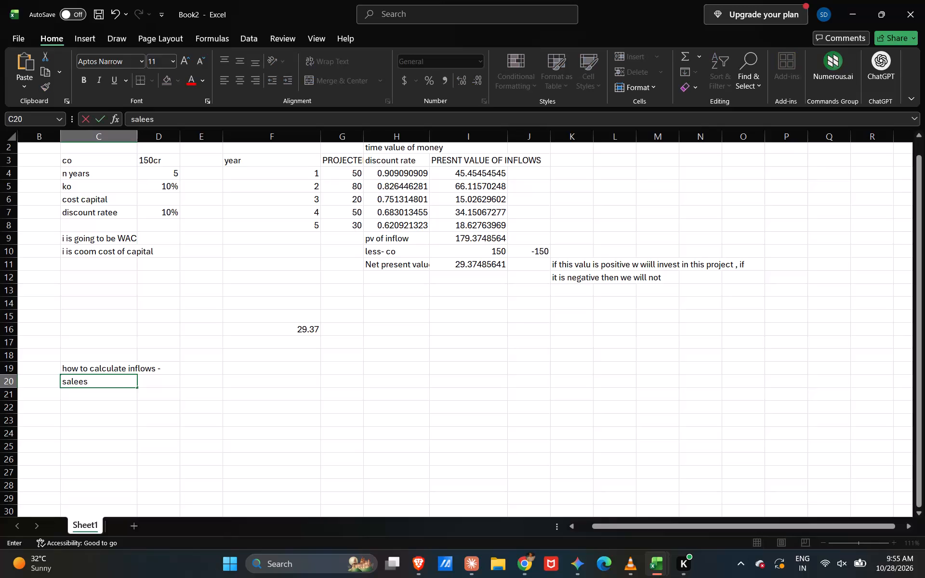
# Finish the entry in cell C20, below the inflow-calculation heading, so that it reads "sales".
pyautogui.press('BackSpace')
pyautogui.press('BackSpace')
pyautogui.press('s')
pyautogui.press('Return')
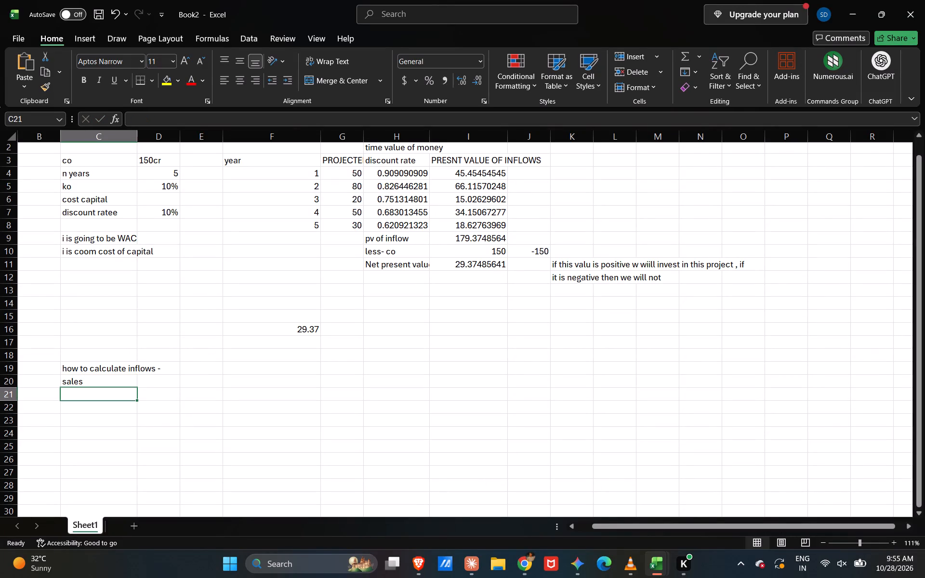
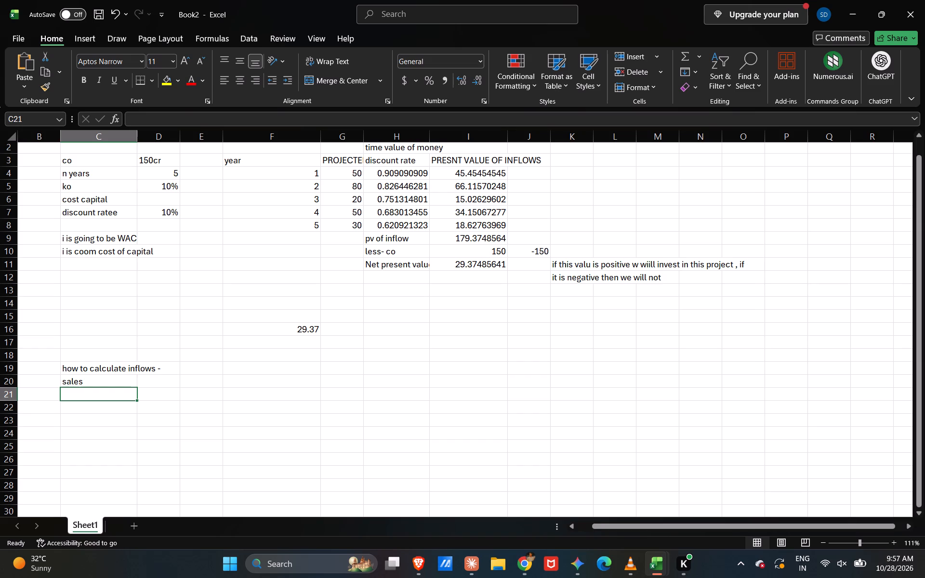
# Save the workbook in the Downloads folder under the file name "inflows cf".
pyautogui.hotkey('ctrl', 's')
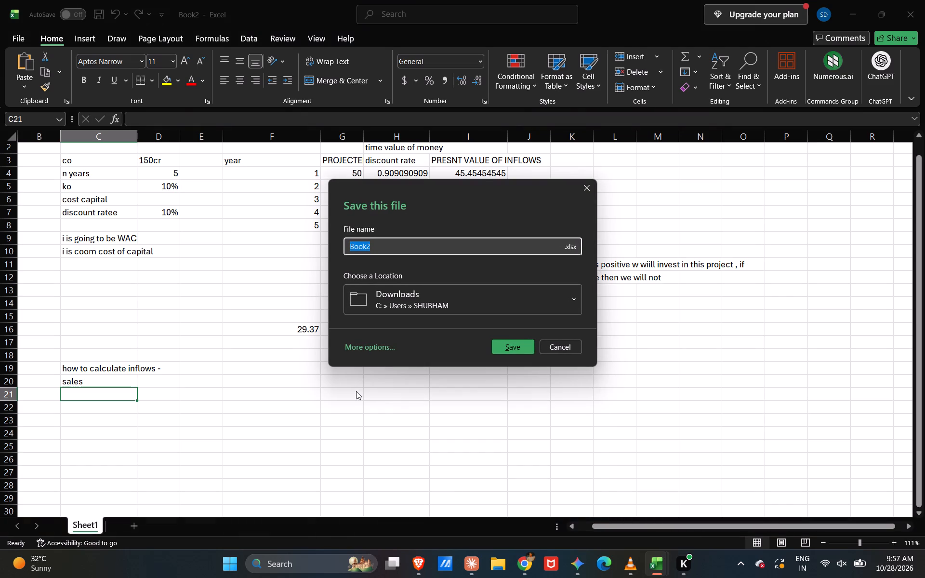
pyautogui.press('BackSpace')
pyautogui.write('inflows')
pyautogui.press('space')
pyautogui.write('cr')
pyautogui.press('BackSpace')
pyautogui.press('f')
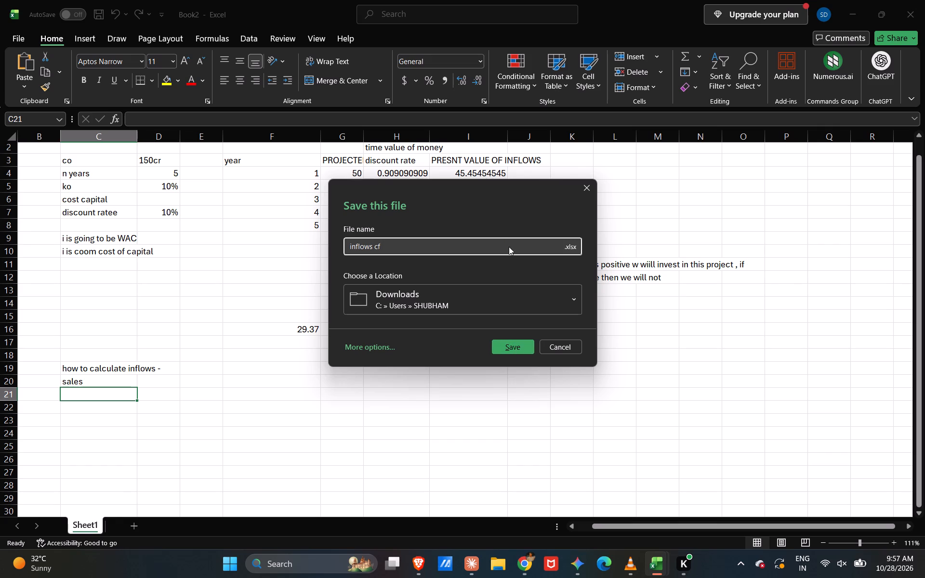
pyautogui.click(512, 350)
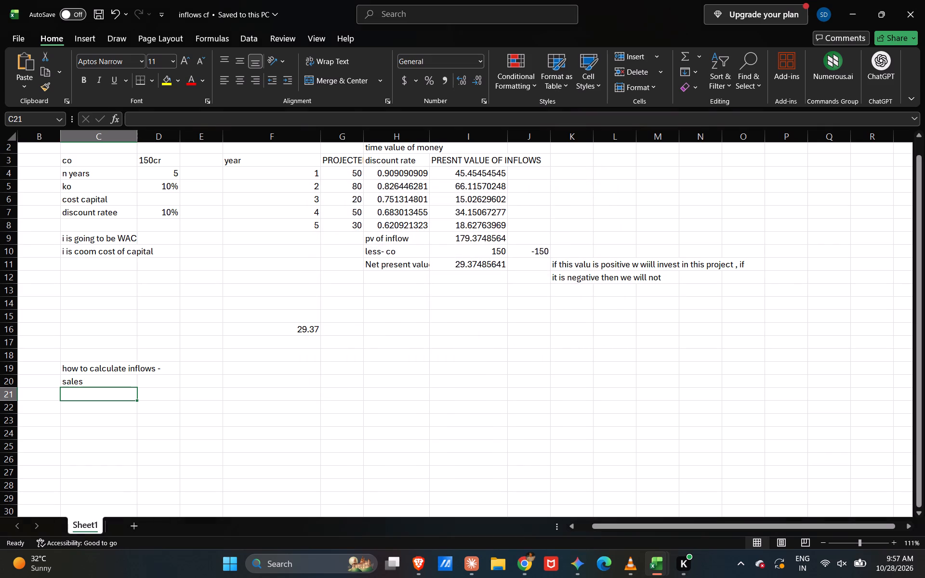
pyautogui.hotkey('ctrl', 's')
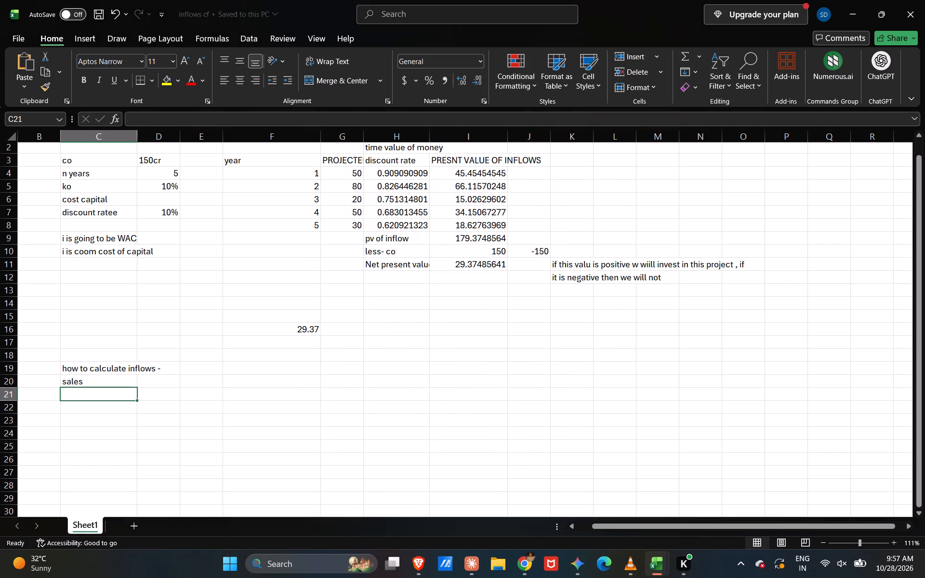
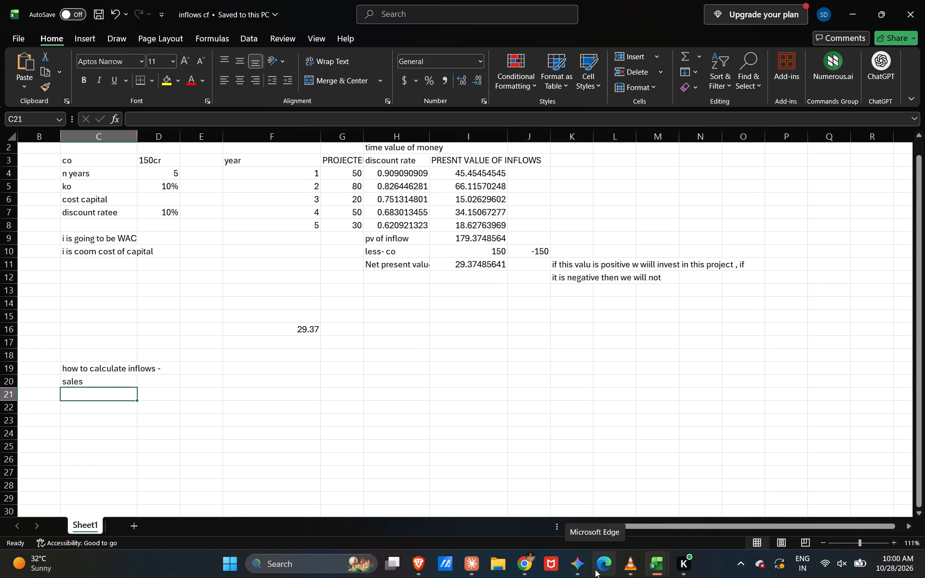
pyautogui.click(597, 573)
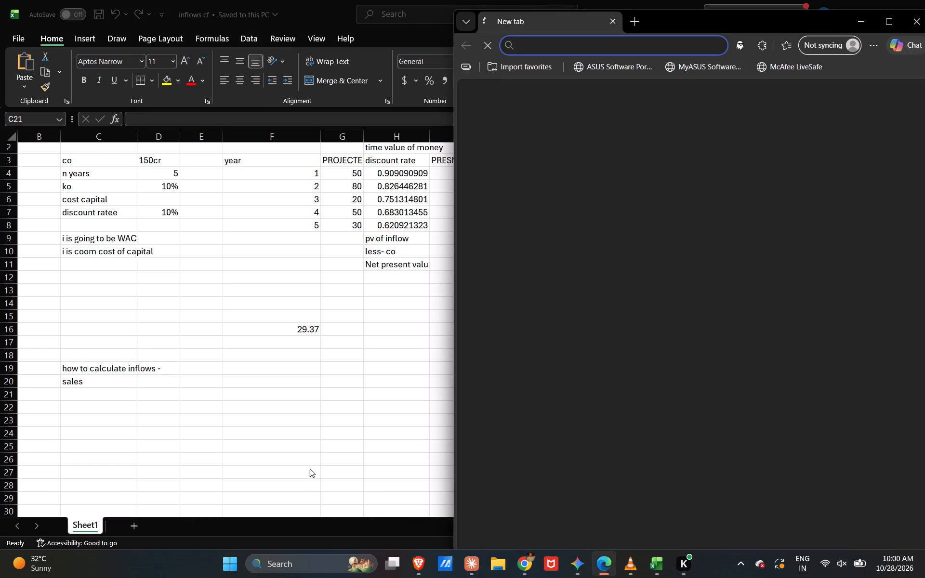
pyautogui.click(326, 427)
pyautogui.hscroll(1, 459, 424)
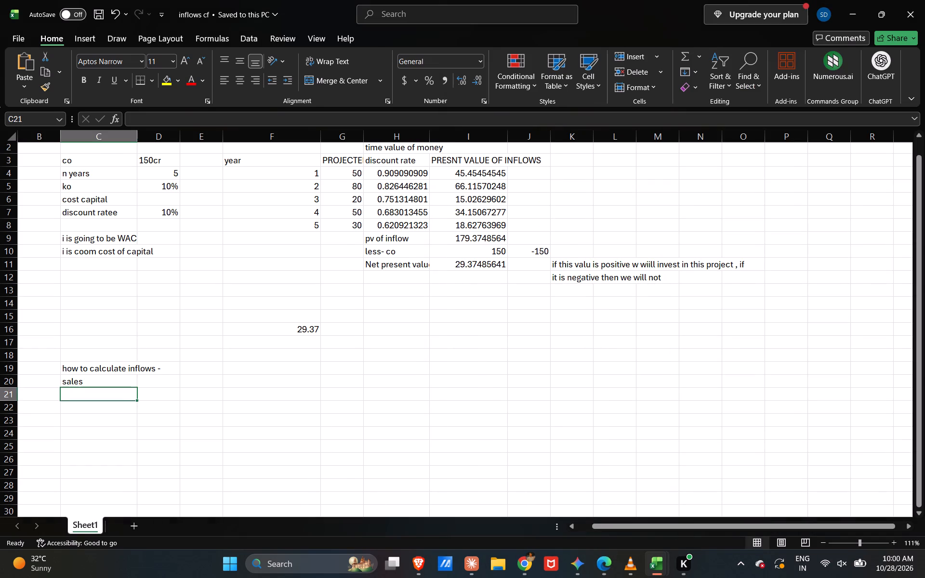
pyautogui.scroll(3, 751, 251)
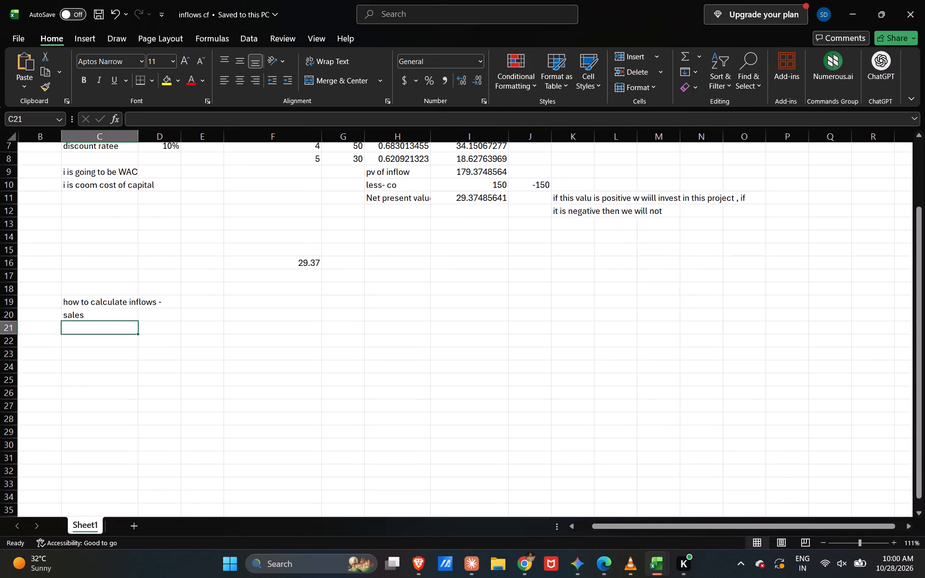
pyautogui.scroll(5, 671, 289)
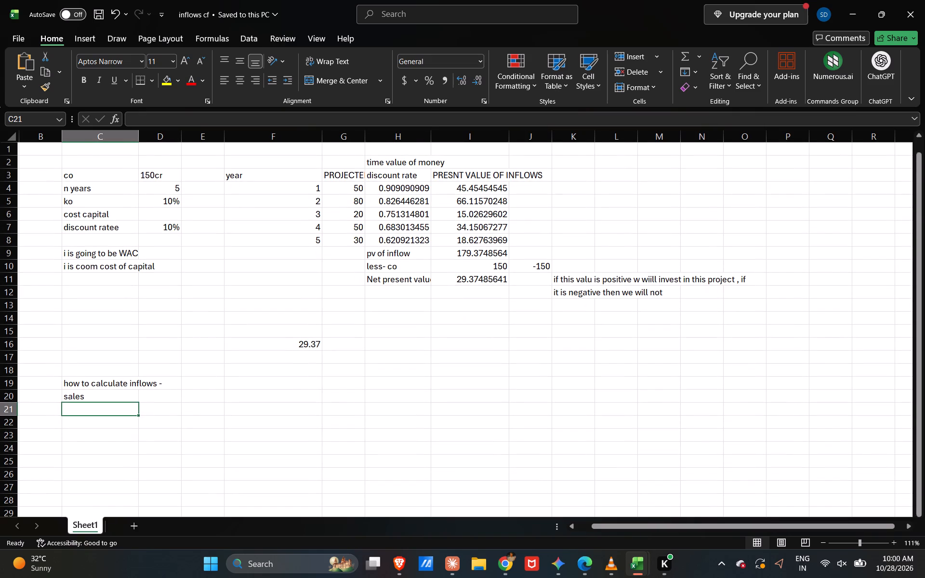
# Minimize the "inflows cf" workbook and close the Microsoft Edge window, leaving the "emi calculator" workbook in front.
pyautogui.click(857, 10)
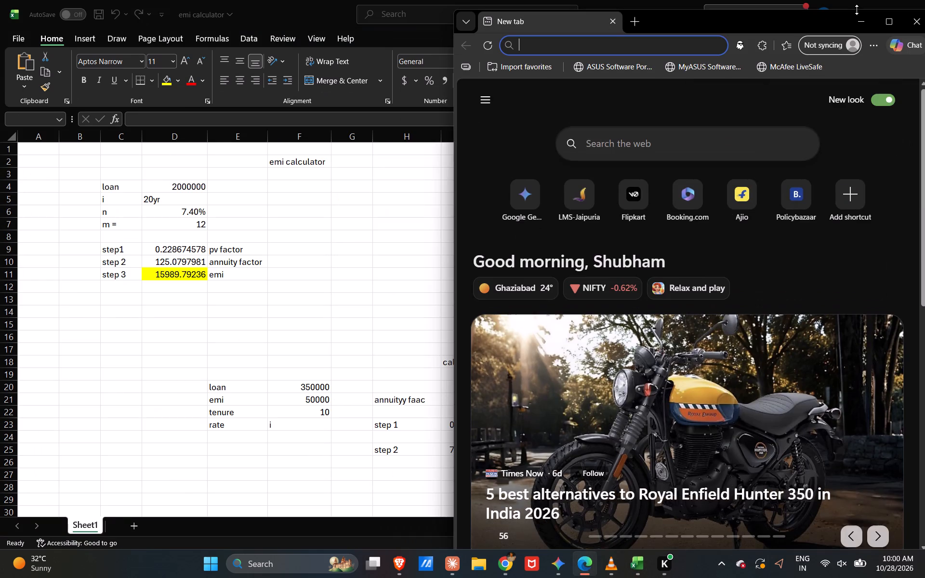
pyautogui.click(920, 13)
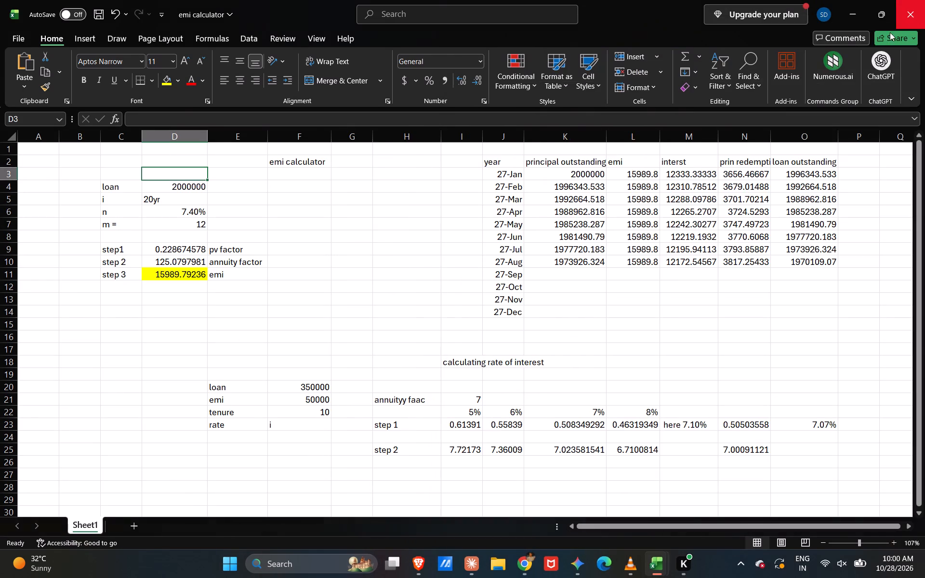
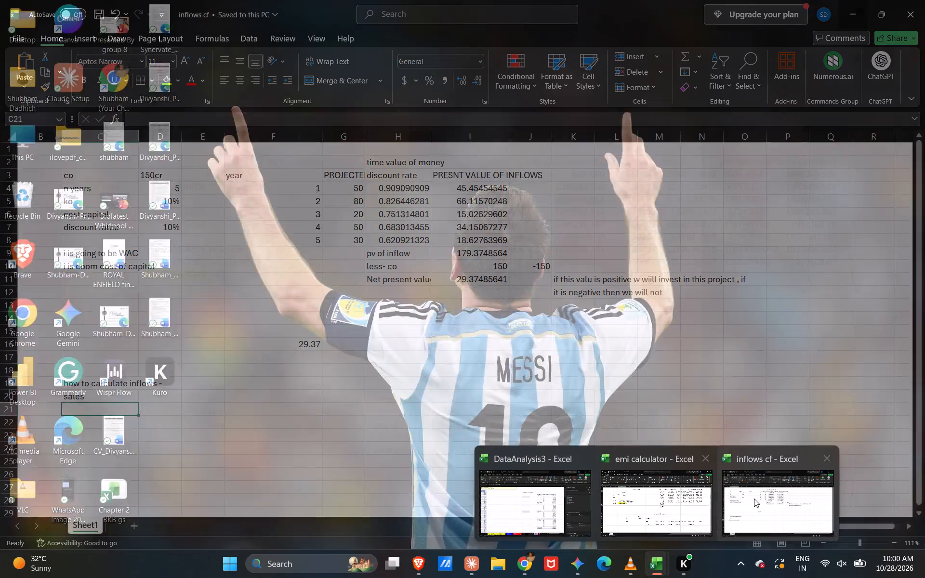
# Bring the "inflows cf" workbook back to the front.
pyautogui.click(771, 509)
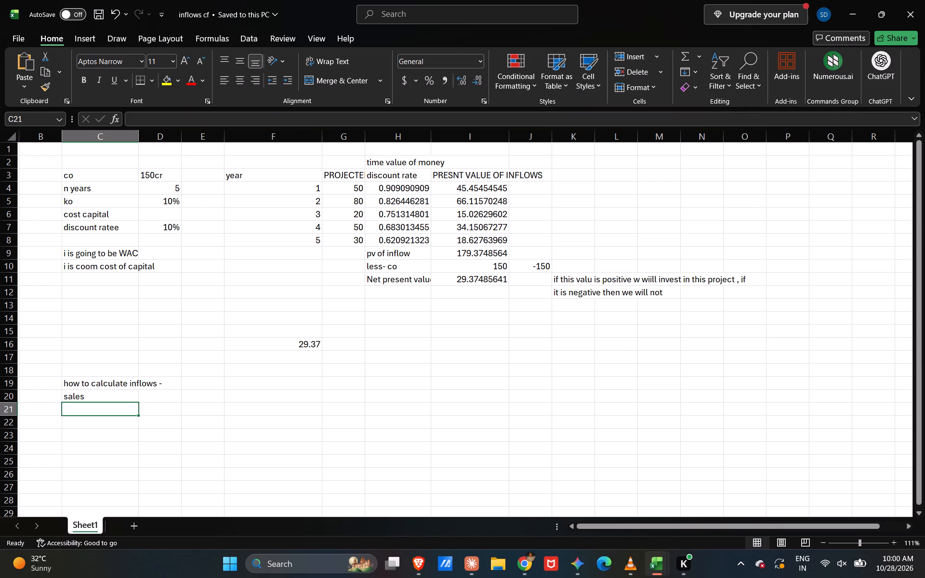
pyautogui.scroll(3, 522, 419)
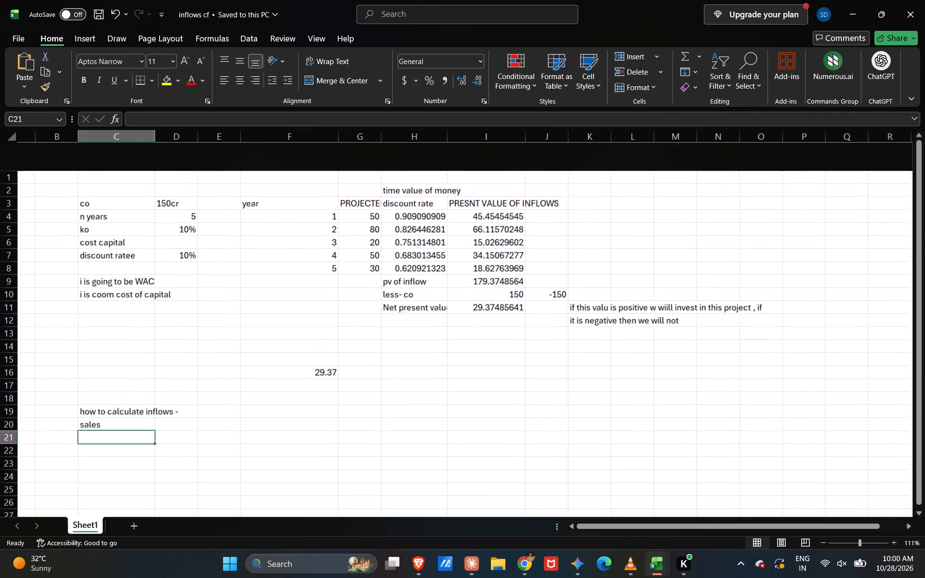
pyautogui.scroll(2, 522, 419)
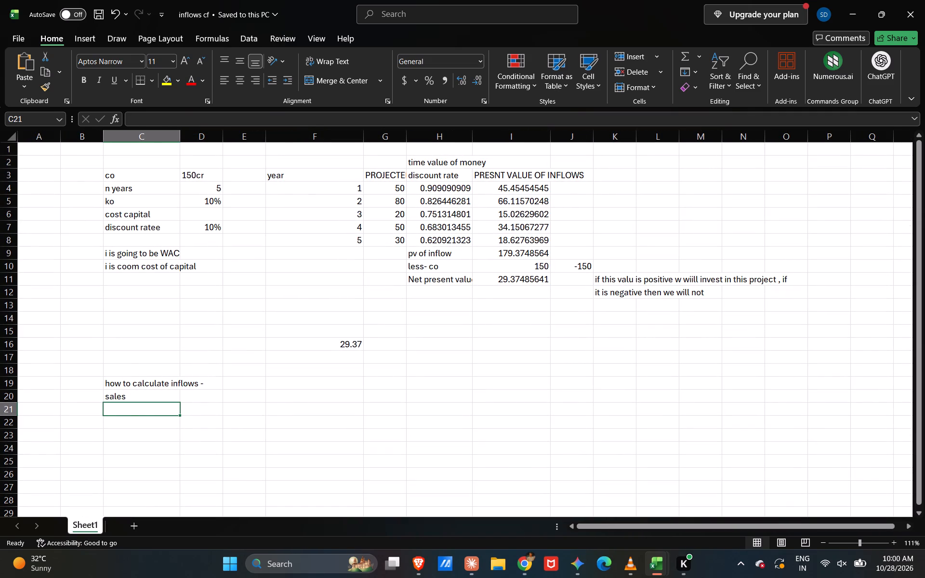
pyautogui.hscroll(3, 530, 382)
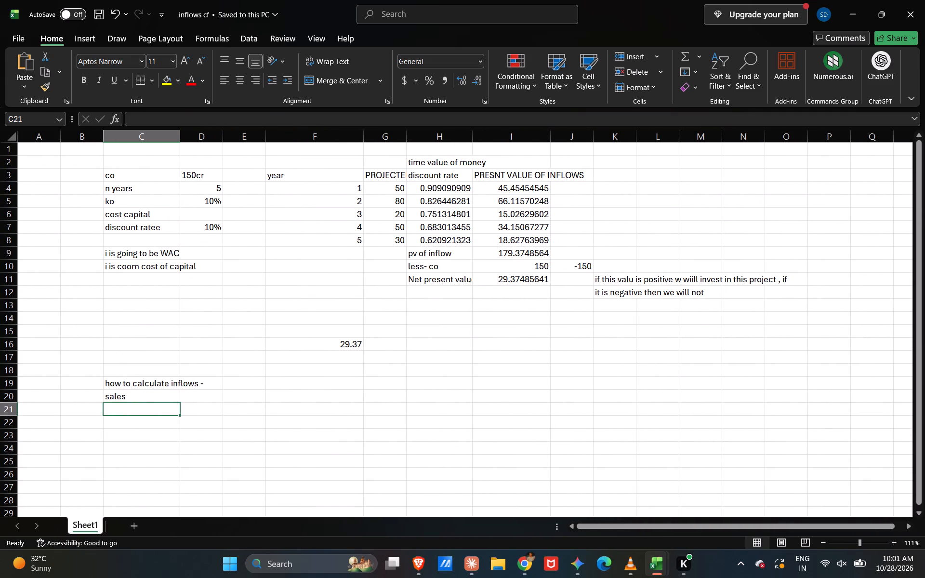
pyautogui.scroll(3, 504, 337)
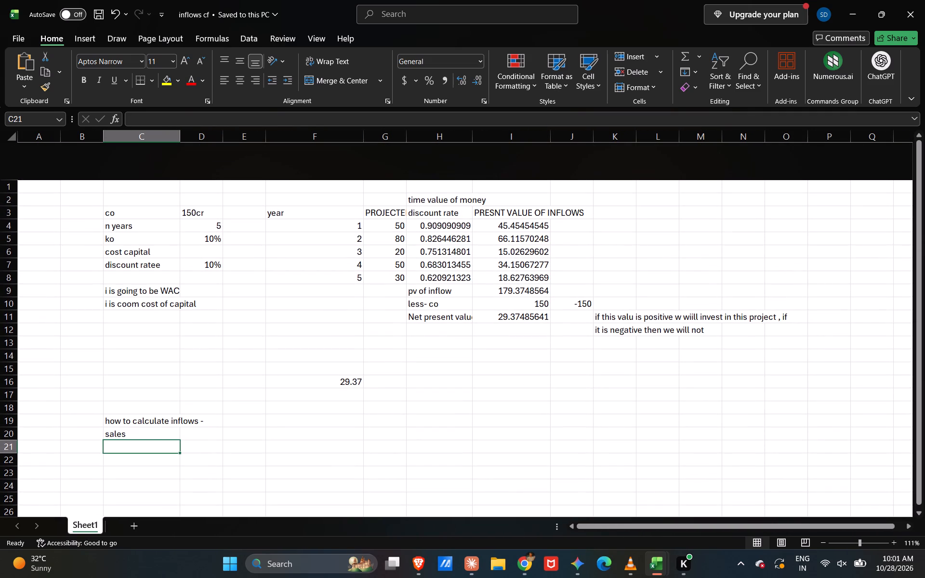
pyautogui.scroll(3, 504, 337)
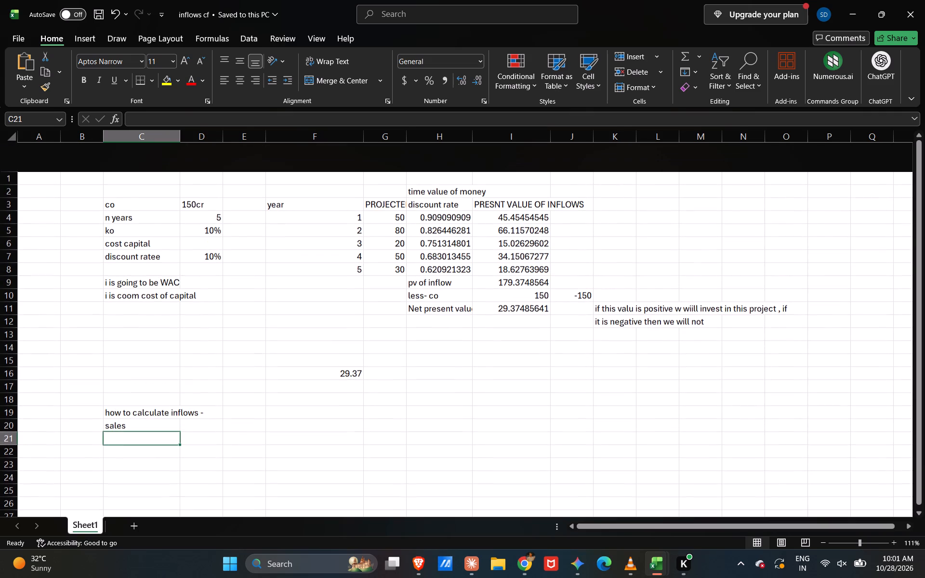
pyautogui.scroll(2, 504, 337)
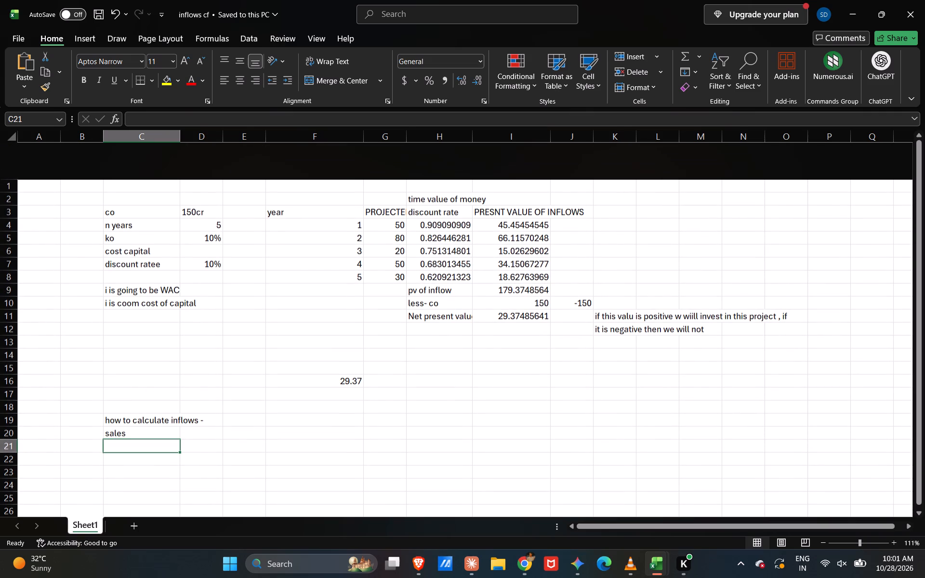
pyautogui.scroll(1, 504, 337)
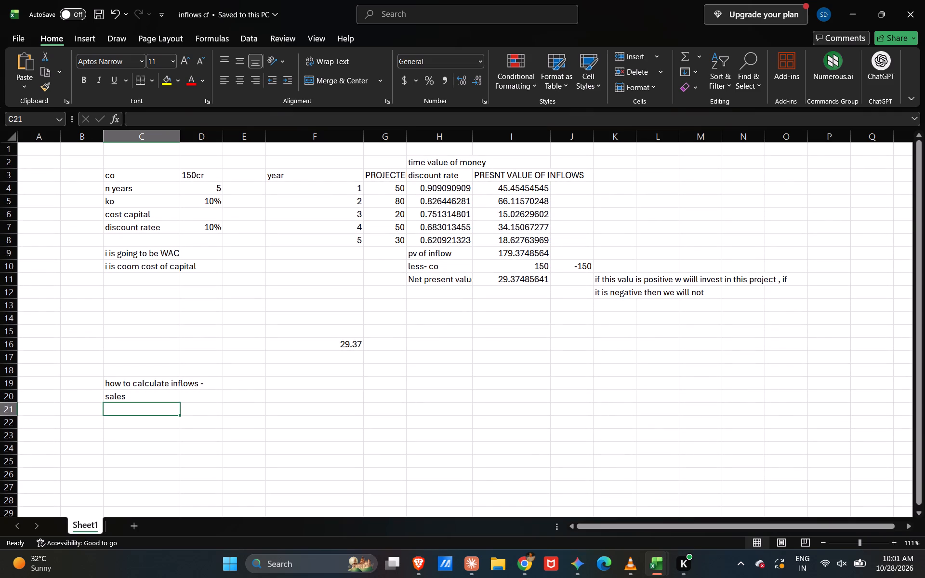
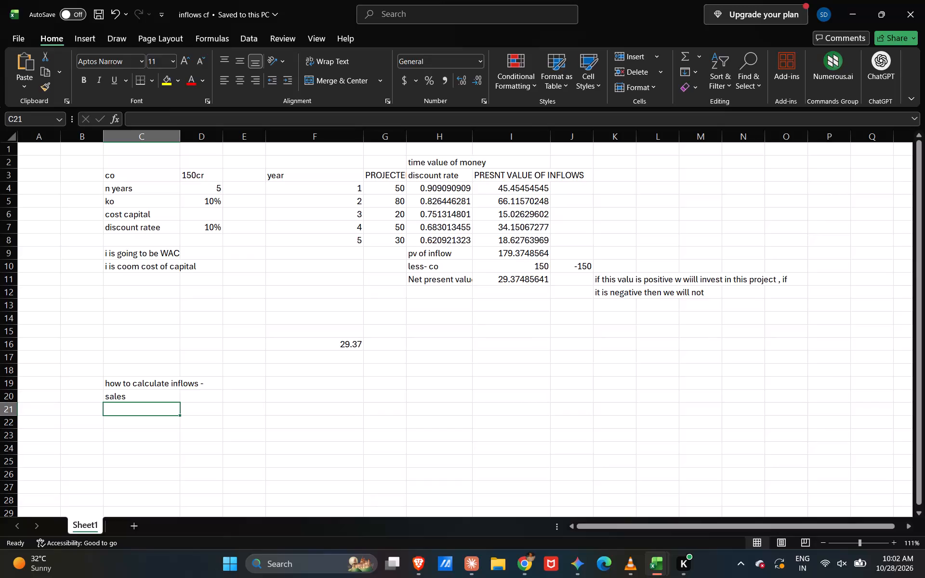
# Enter the note "task in case study" in cell F19, beside the inflows note.
pyautogui.click(310, 382)
pyautogui.write('cash i')
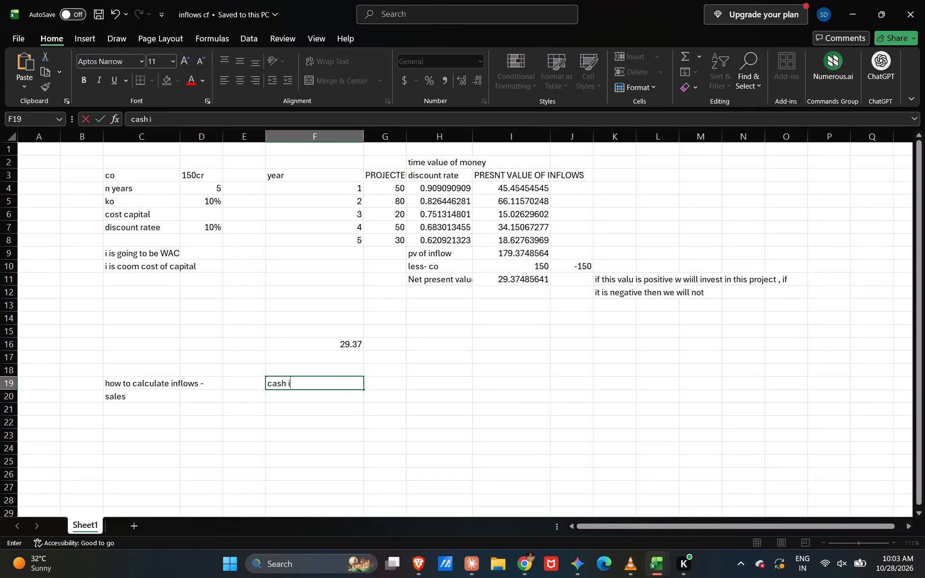
pyautogui.press('BackSpace')
pyautogui.press('BackSpace')
pyautogui.press('BackSpace')
pyautogui.press('BackSpace')
pyautogui.press('BackSpace')
pyautogui.press('BackSpace')
pyautogui.write('takk')
pyautogui.press('space')
pyautogui.press('BackSpace')
pyautogui.press('BackSpace')
pyautogui.press('BackSpace')
pyautogui.write('sk in cas =e')
pyautogui.press('space')
pyautogui.press('BackSpace')
pyautogui.press('BackSpace')
pyautogui.press('BackSpace')
pyautogui.press('BackSpace')
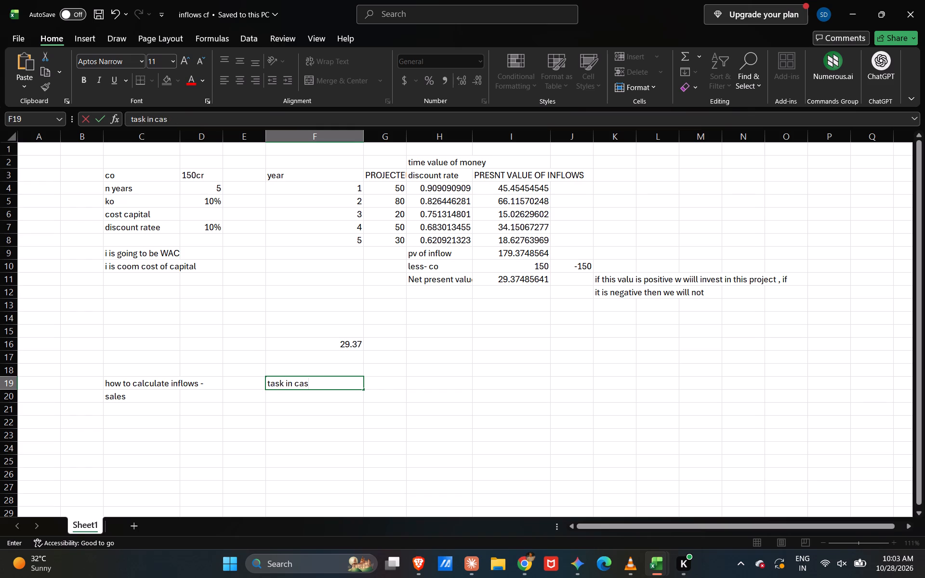
pyautogui.press('BackSpace')
pyautogui.write('e')
pyautogui.press('space')
pyautogui.press('BackSpace')
pyautogui.press('BackSpace')
pyautogui.write('se study')
pyautogui.press('space')
pyautogui.press('Down')
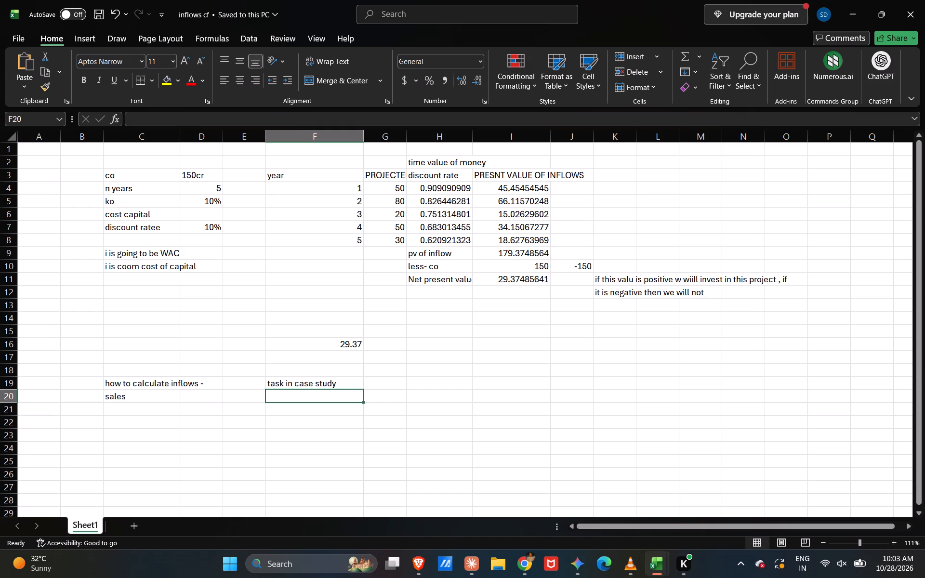
# Enter the label "formul pi" in cell H16, below the net present value block.
pyautogui.click(429, 344)
pyautogui.write('formuk')
pyautogui.press('BackSpace')
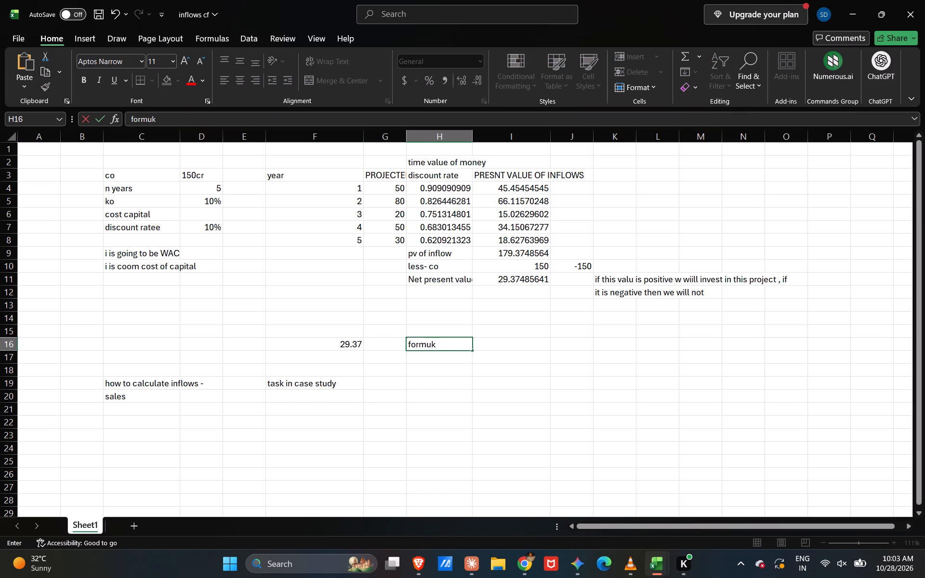
pyautogui.write('l aoI')
pyautogui.press('BackSpace')
pyautogui.press('BackSpace')
pyautogui.press('BackSpace')
pyautogui.write('pi')
pyautogui.press('Right')
# Enter the formula description "pv if inflows/pv of ouflows" in cell I16.
pyautogui.write('pv if inflows')
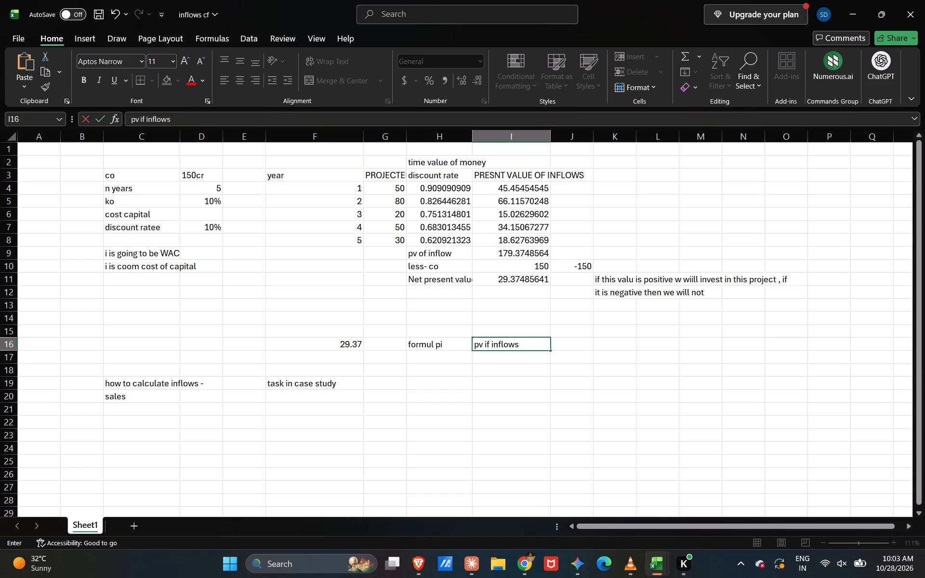
pyautogui.press('/')
pyautogui.write('pv o')
pyautogui.press('space')
pyautogui.press('BackSpace')
pyautogui.write('f ouflows')
pyautogui.press('space')
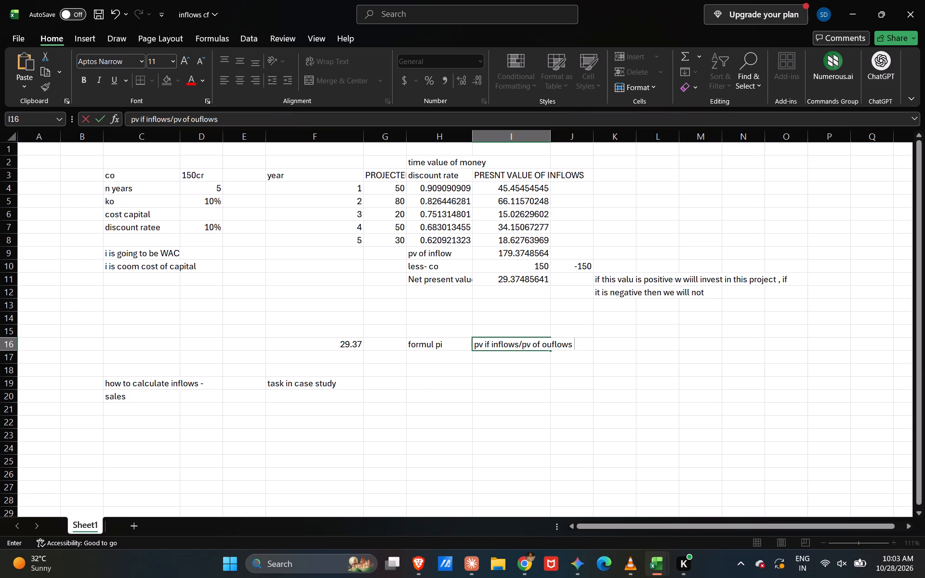
# Extend the label in cell H16 with an equals sign so it reads "formul pi =".
pyautogui.click(455, 349)
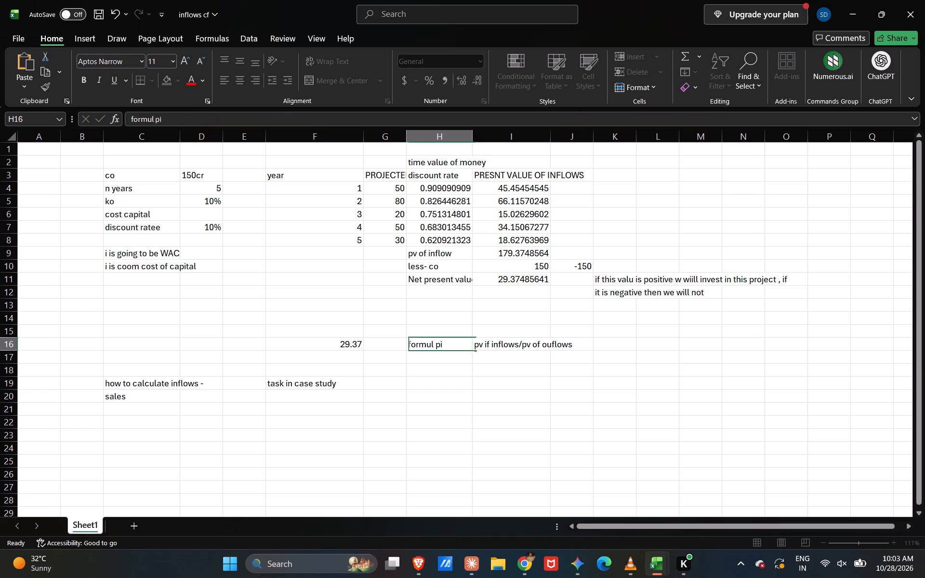
pyautogui.doubleClick(455, 349)
pyautogui.doubleClick(457, 345)
pyautogui.press('space')
pyautogui.write('=')
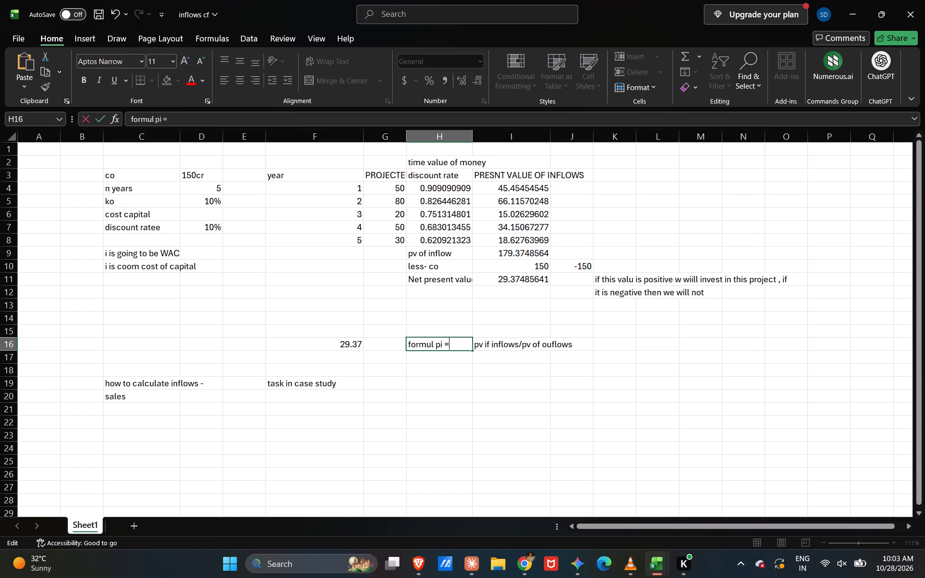
pyautogui.click(573, 368)
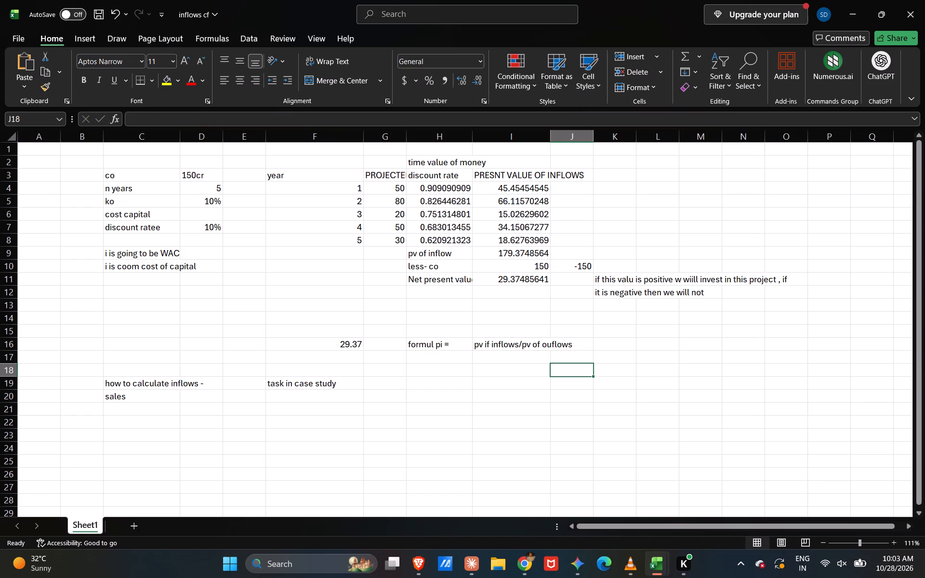
# Highlight the PI formula text in cells H16 to J16 with a yellow fill.
pyautogui.moveTo(423, 342); pyautogui.dragTo(540, 331)
pyautogui.click(540, 331)
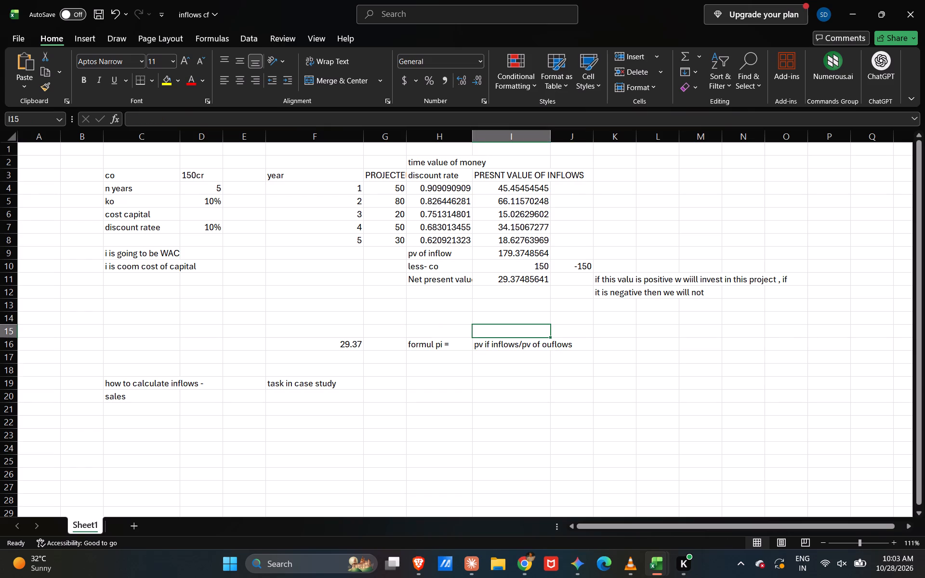
pyautogui.moveTo(420, 345); pyautogui.dragTo(574, 346)
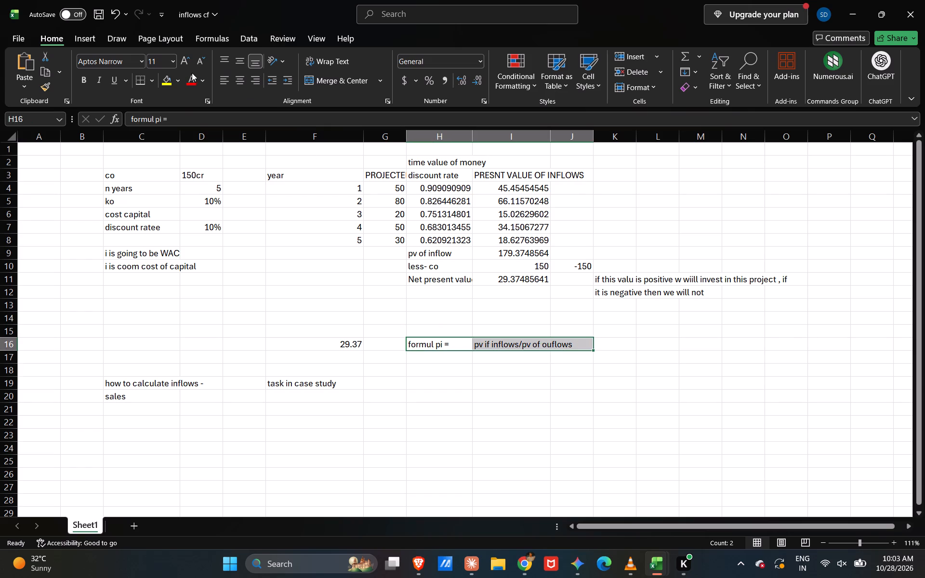
pyautogui.click(166, 80)
pyautogui.moveTo(357, 406); pyautogui.dragTo(132, 365)
pyautogui.click(228, 302)
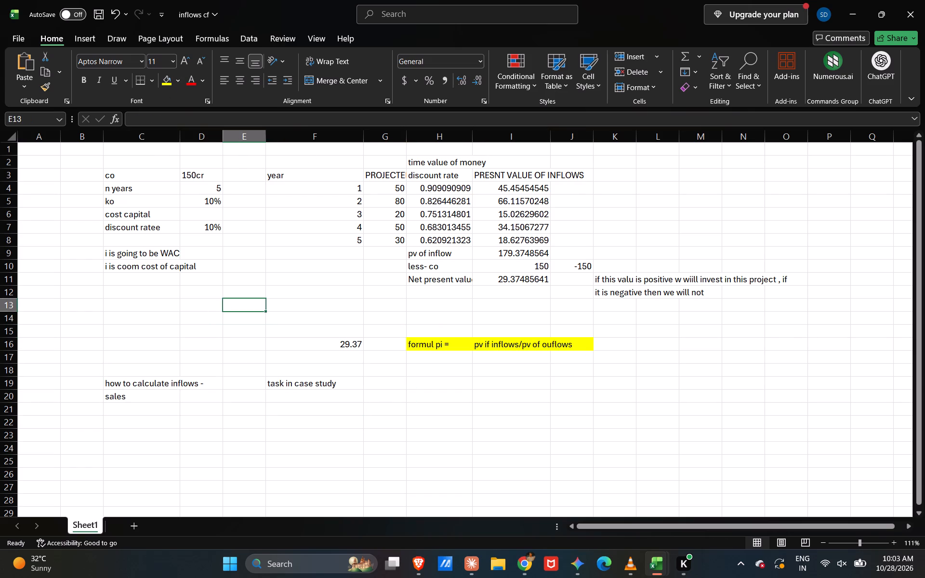
# Fill cell C10, holding the "i is coom cost of capital" note, with yellow.
pyautogui.click(167, 271)
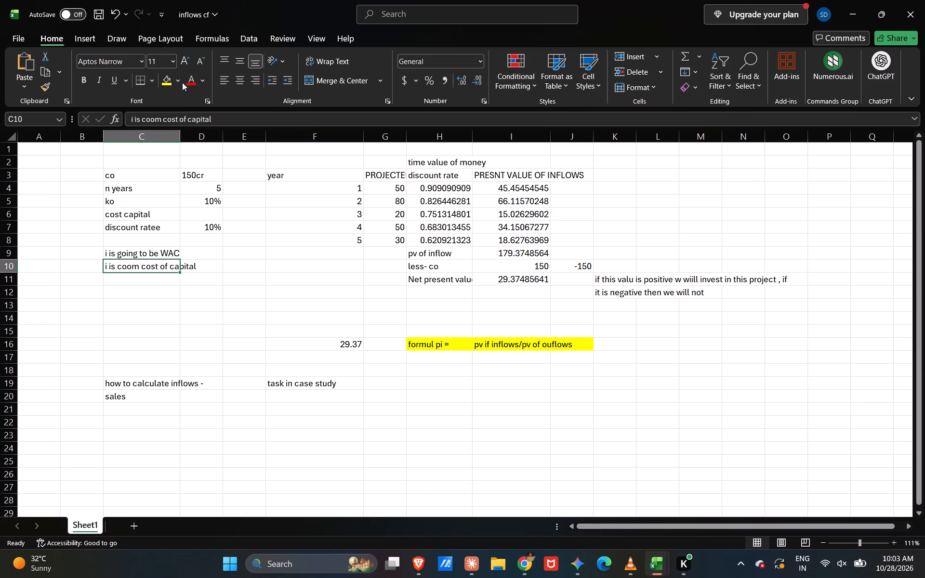
pyautogui.click(164, 80)
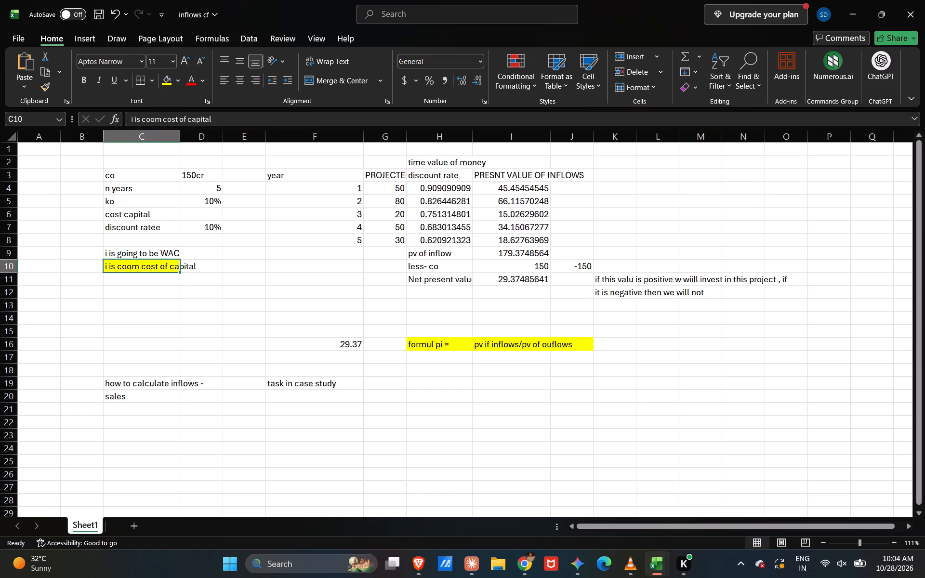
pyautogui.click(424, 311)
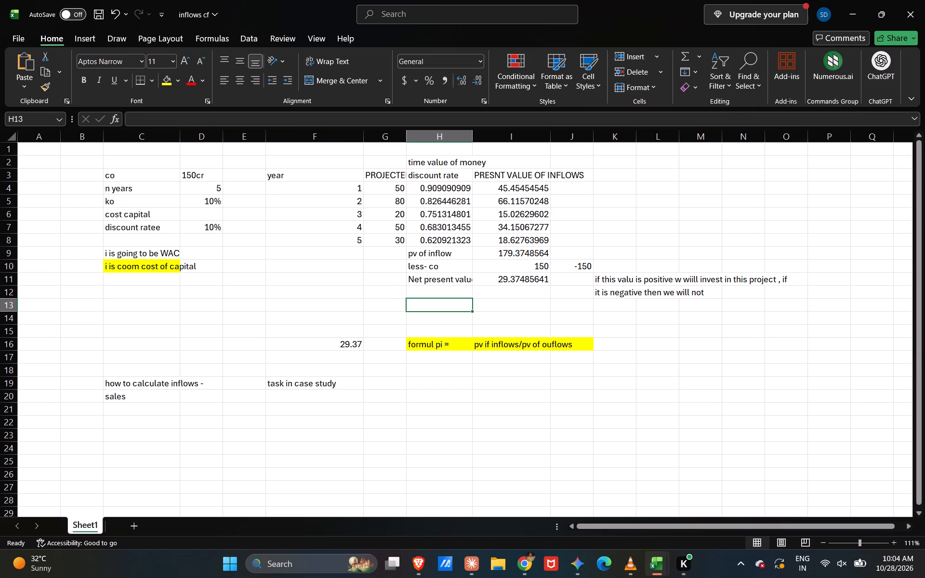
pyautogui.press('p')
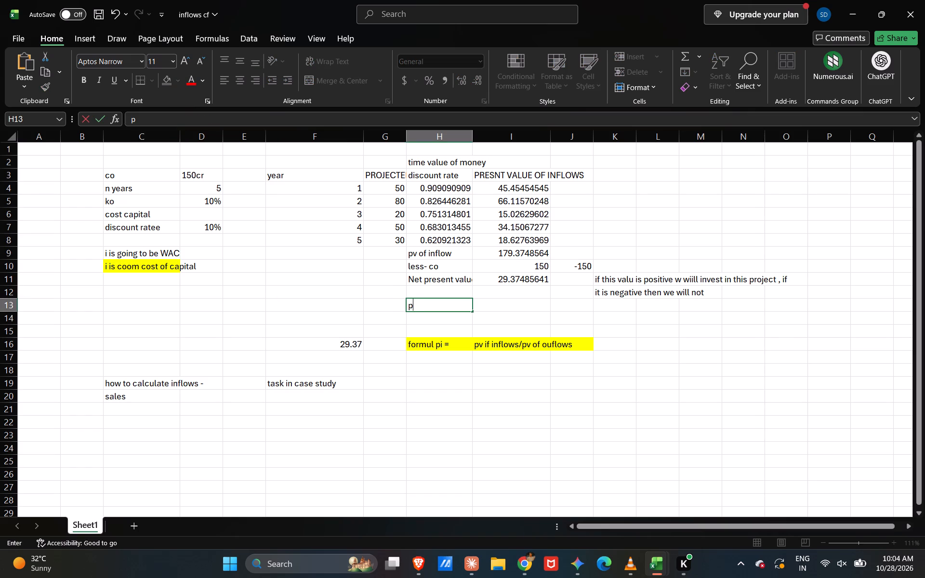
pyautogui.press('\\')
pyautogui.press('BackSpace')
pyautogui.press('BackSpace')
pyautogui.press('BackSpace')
# Calculate the PI in cell I17 by dividing the PV of inflows by the initial outlay, using =I9/I10.
pyautogui.click(473, 356)
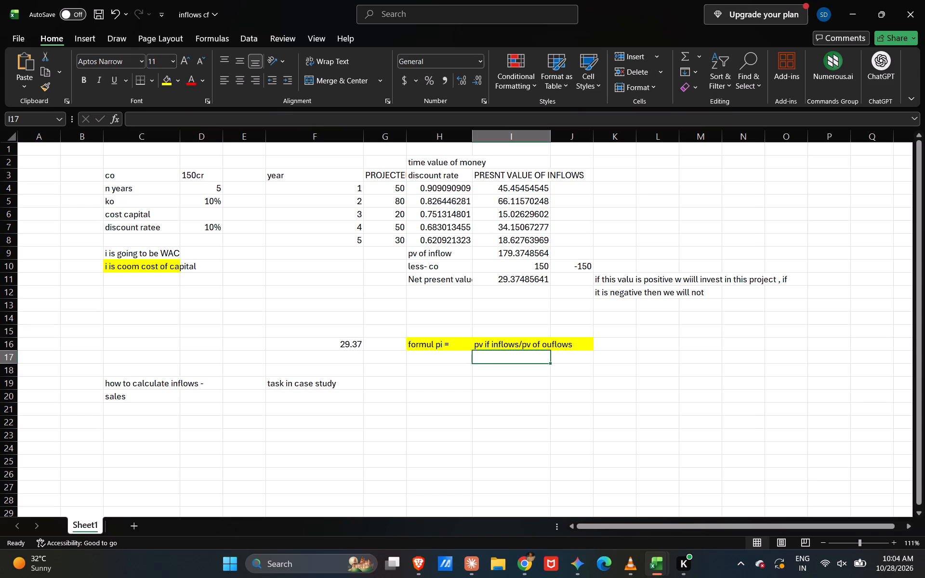
pyautogui.press('=')
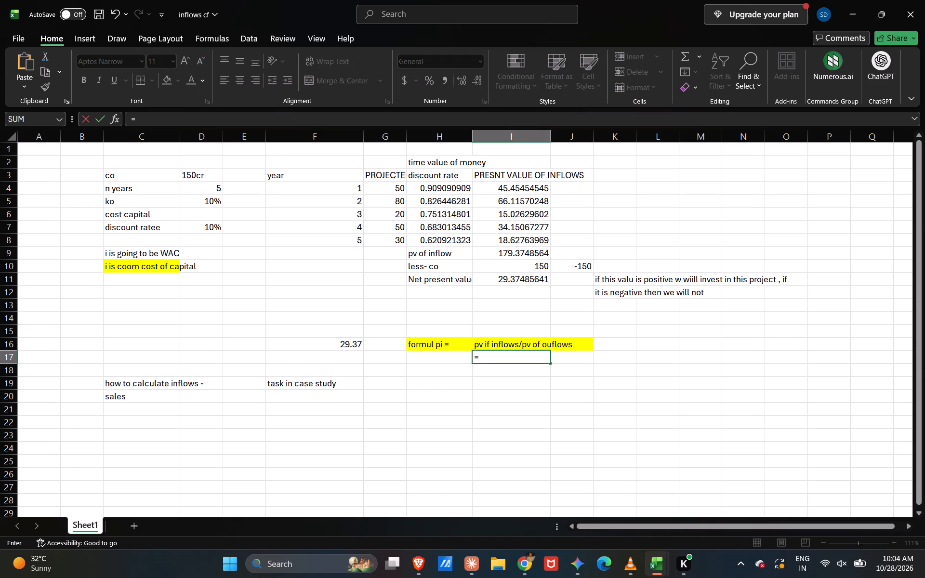
pyautogui.keyDown('shift'); pyautogui.click(515, 257); pyautogui.keyUp('shift')
pyautogui.press('/')
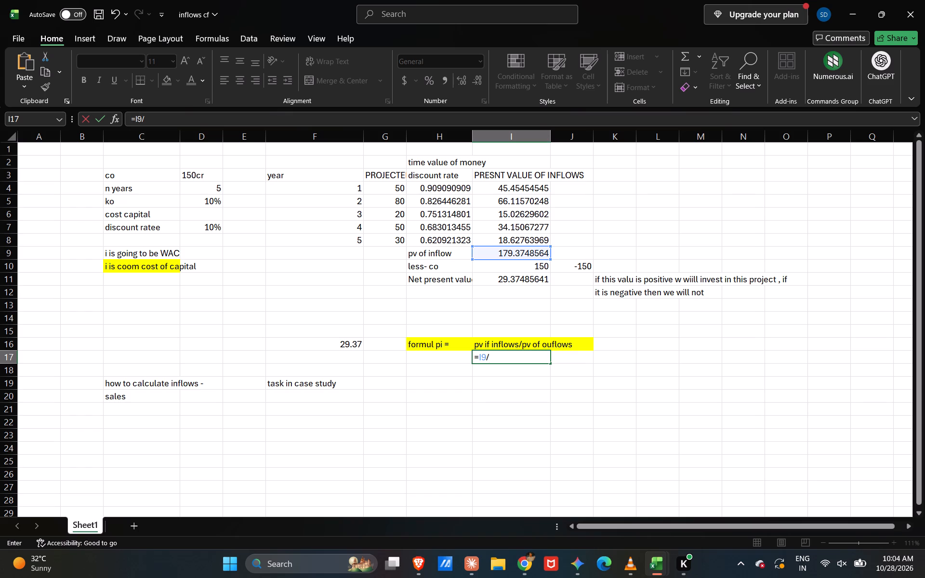
pyautogui.keyDown('shift'); pyautogui.click(534, 266); pyautogui.keyUp('shift')
pyautogui.press('Return')
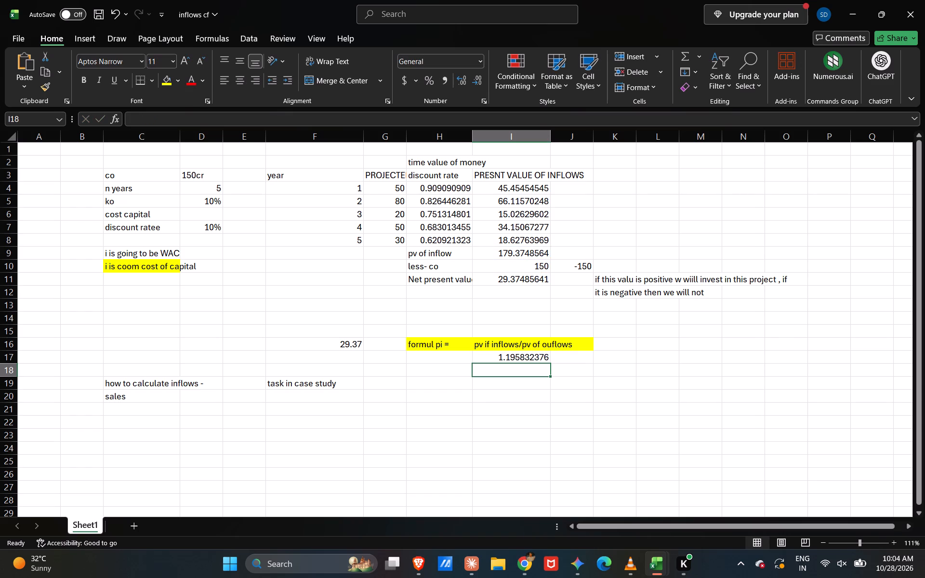
# Highlight the PI result in cell I17 with a yellow fill.
pyautogui.click(528, 361)
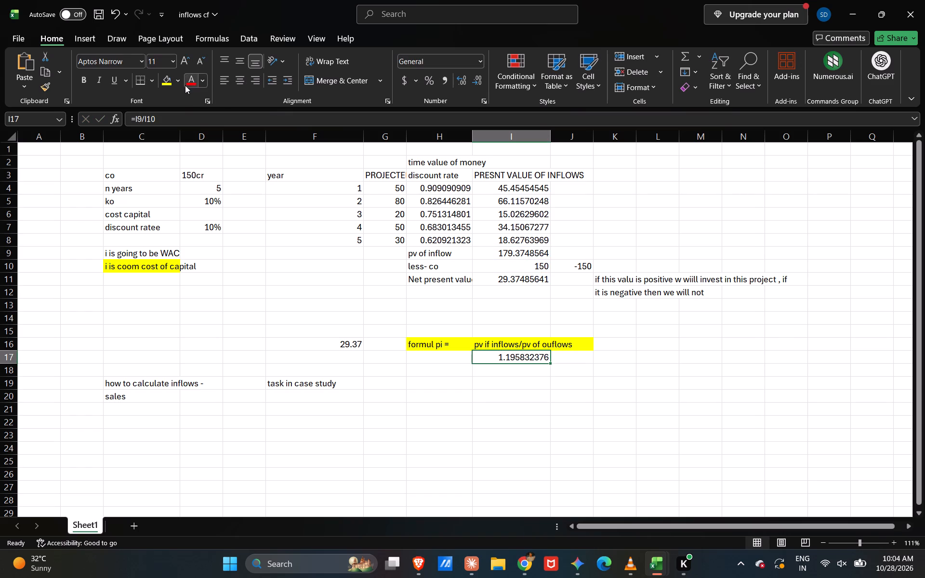
pyautogui.click(163, 83)
pyautogui.click(621, 372)
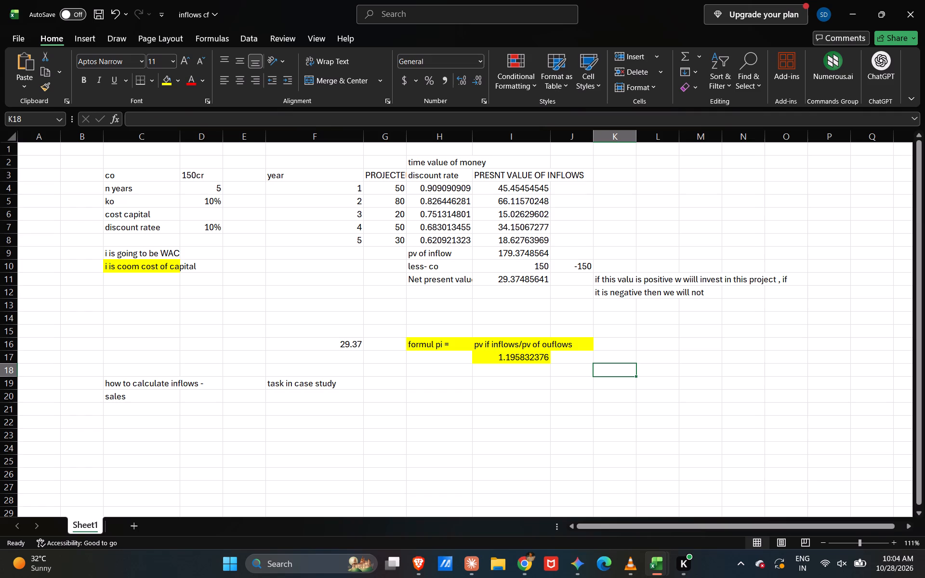
# Change the font colour of the net present value in cell I11 to red.
pyautogui.click(523, 276)
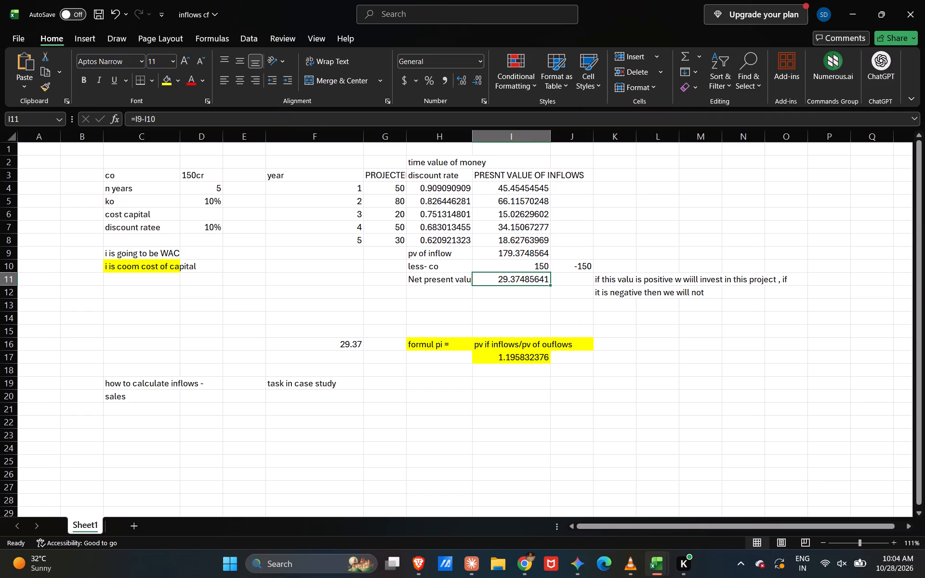
pyautogui.click(189, 70)
pyautogui.click(190, 76)
pyautogui.click(279, 283)
# Change the font colour of the ko percentage in cell D5 to red.
pyautogui.click(212, 197)
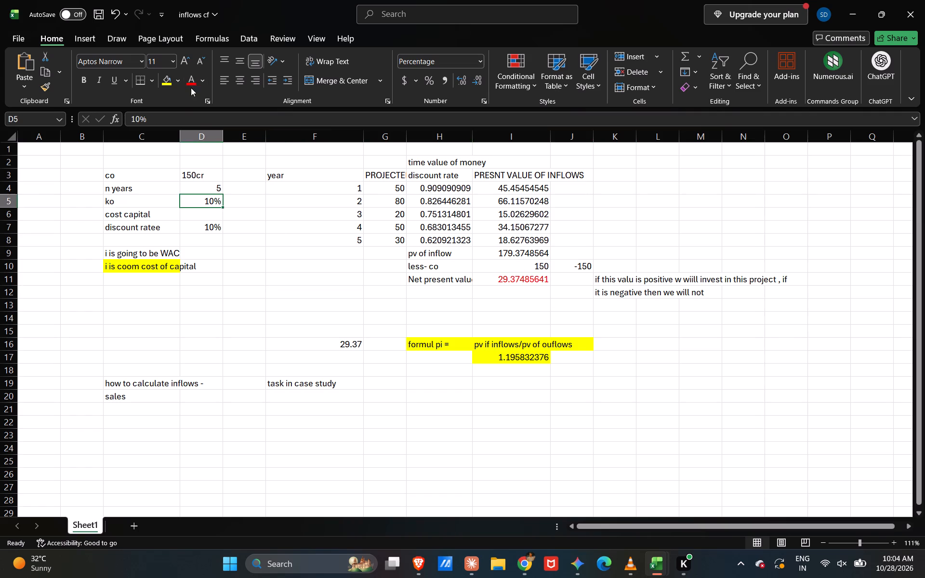
pyautogui.click(190, 82)
# Highlight the discount rate percentage in cell D7 with a yellow fill.
pyautogui.click(205, 229)
pyautogui.click(168, 87)
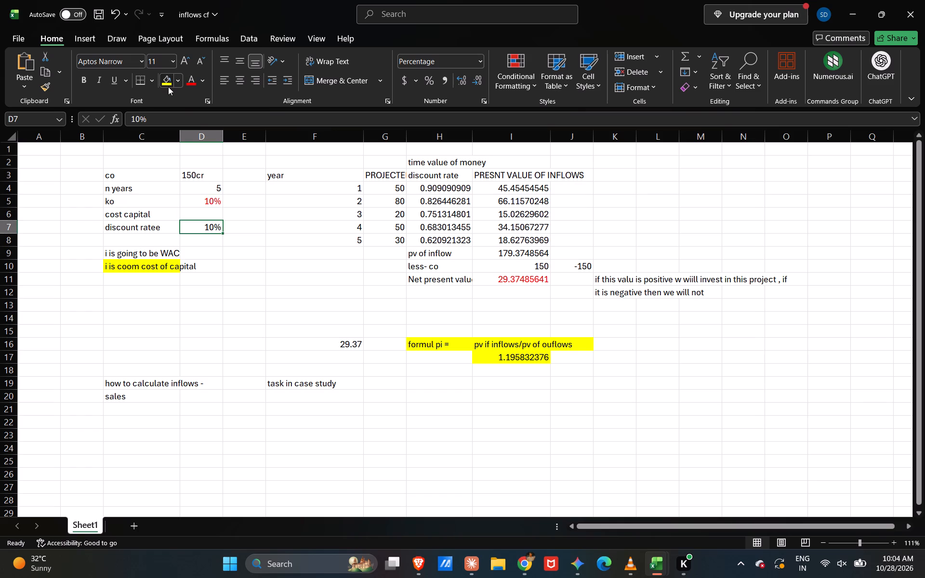
pyautogui.click(291, 336)
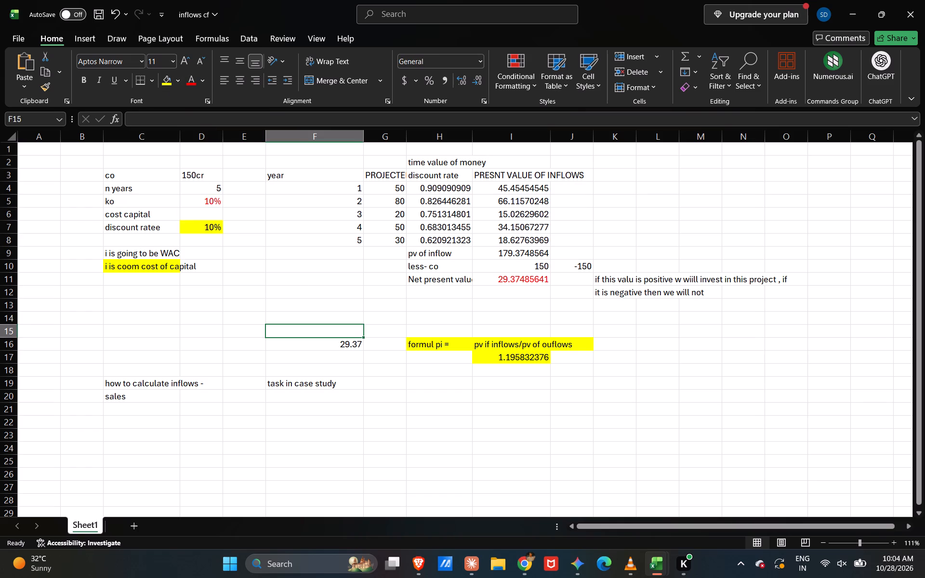
# Change the font colour of the "task in case study" note in cell F19 to red.
pyautogui.click(293, 401)
pyautogui.click(316, 385)
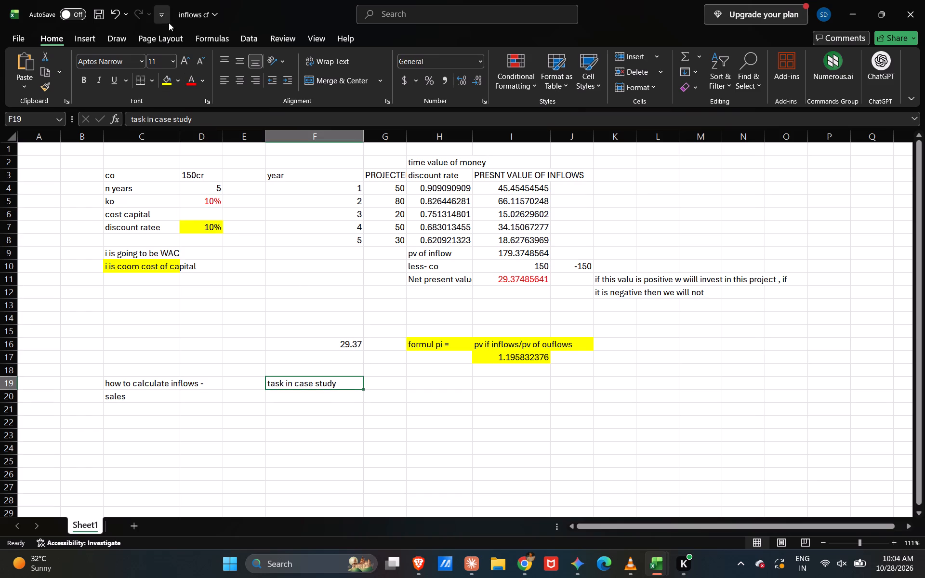
pyautogui.click(192, 79)
pyautogui.click(363, 390)
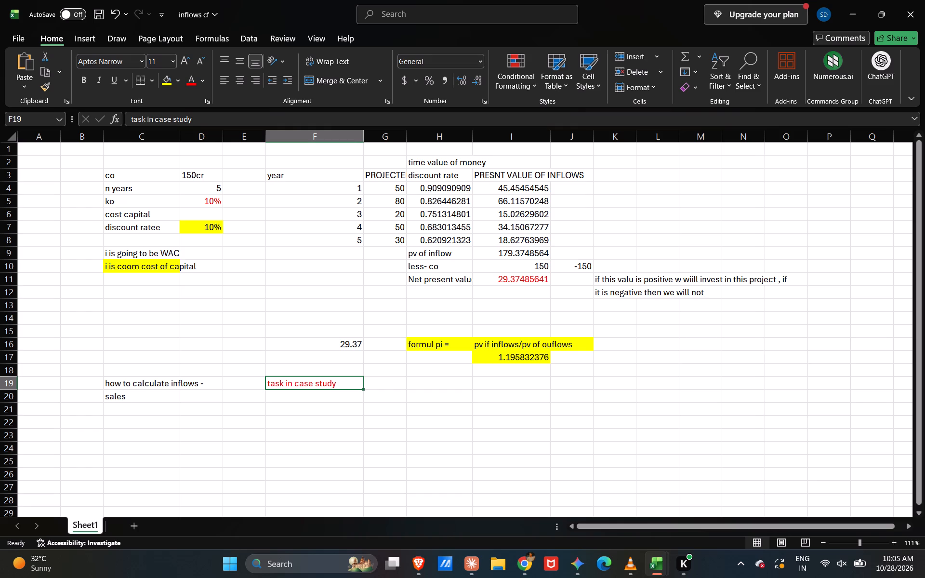
# Enter the heading "profitability index" in cell I15, above the PI formula description.
pyautogui.click(503, 333)
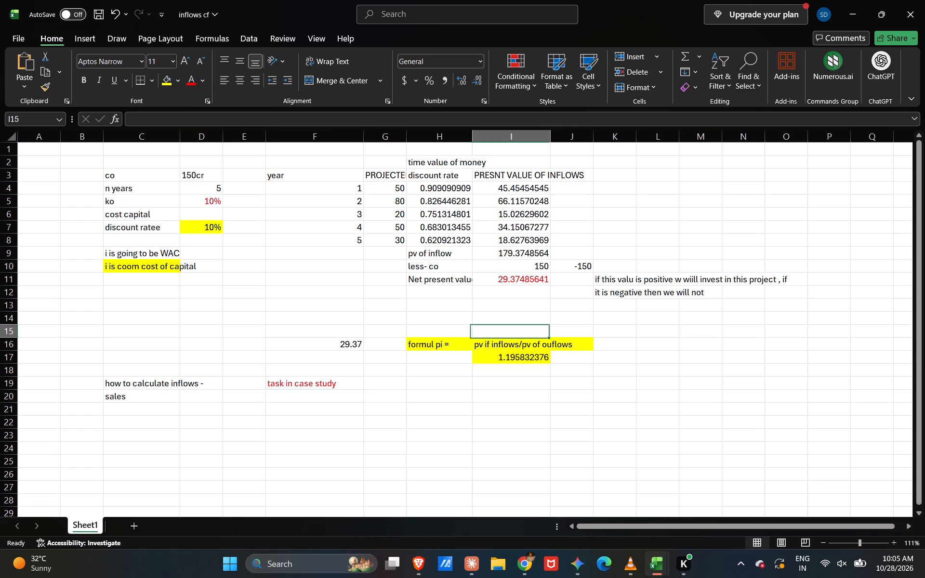
pyautogui.write('prfi')
pyautogui.press('BackSpace')
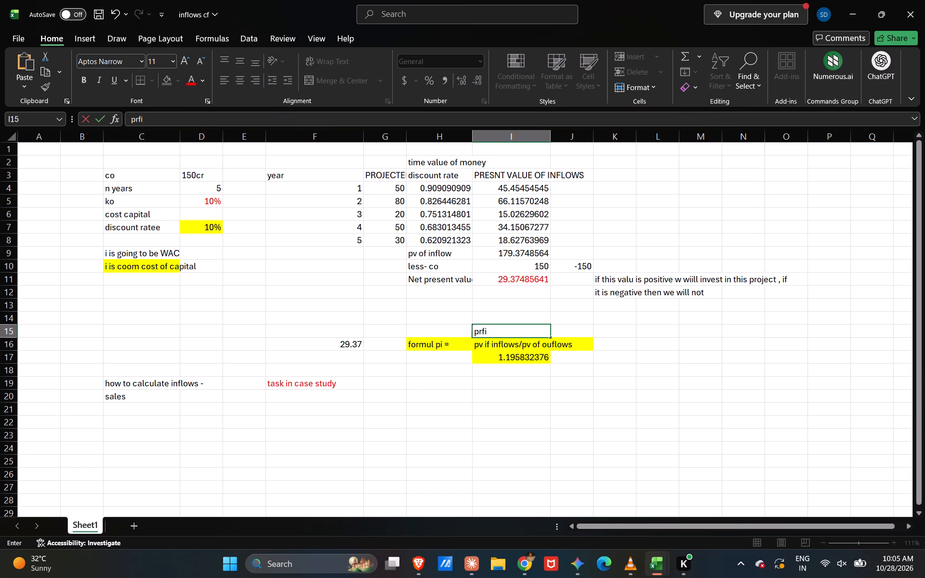
pyautogui.press('BackSpace')
pyautogui.press('BackSpace')
pyautogui.write('rofi')
pyautogui.write('tability')
pyautogui.press('space')
pyautogui.write('inn')
pyautogui.press('BackSpace')
pyautogui.write('dex')
pyautogui.press('space')
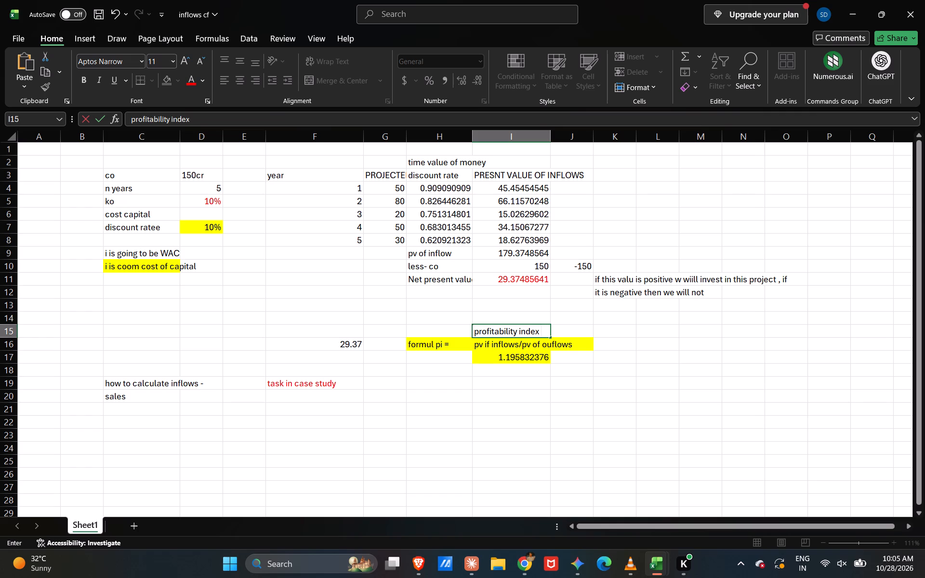
pyautogui.press('Return')
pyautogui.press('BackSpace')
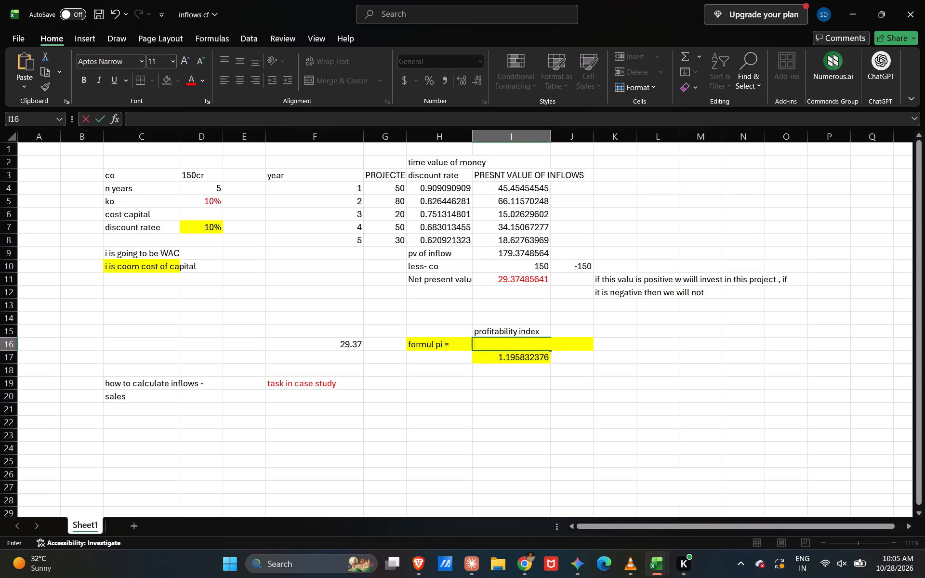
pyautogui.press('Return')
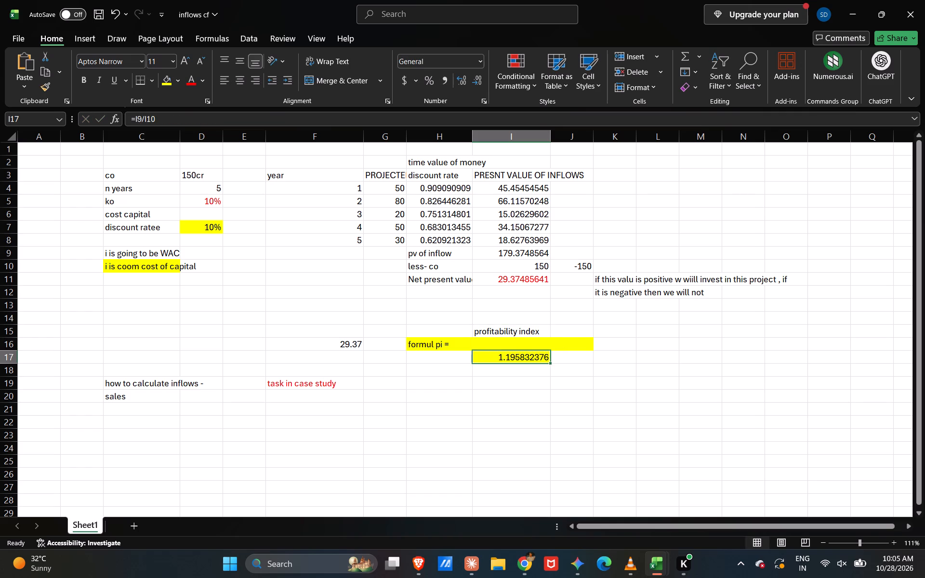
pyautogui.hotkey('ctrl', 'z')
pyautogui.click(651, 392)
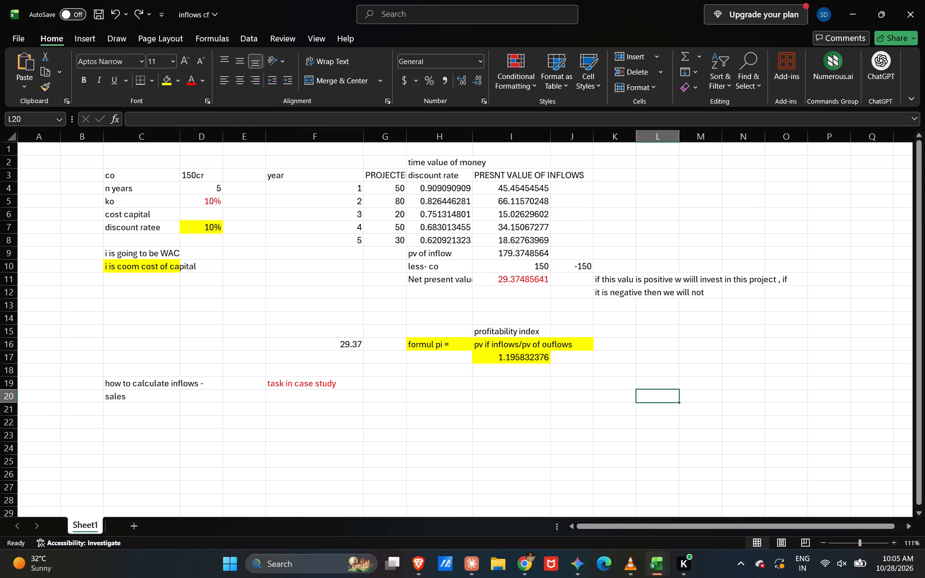
# Widen column I slightly to give the present value of inflows column more room.
pyautogui.moveTo(554, 132); pyautogui.dragTo(570, 129)
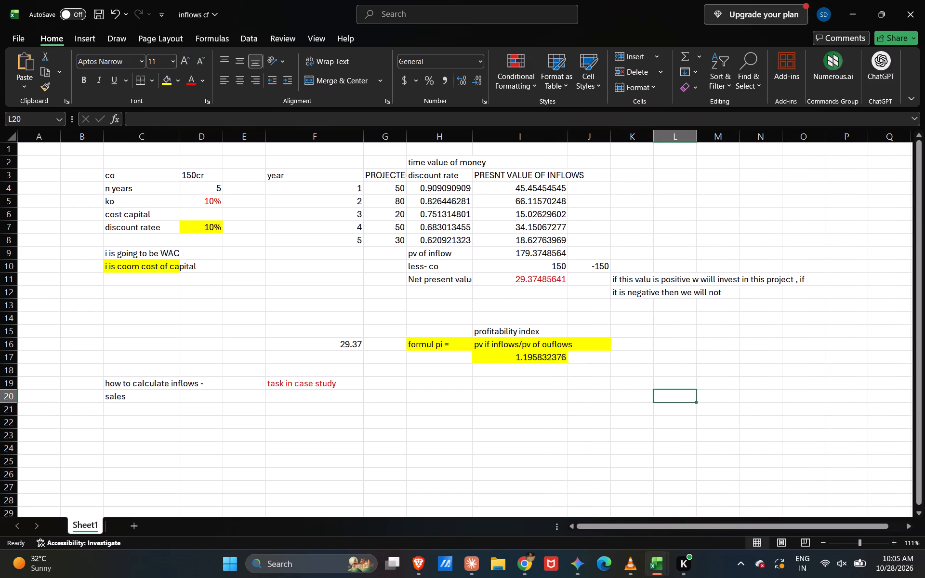